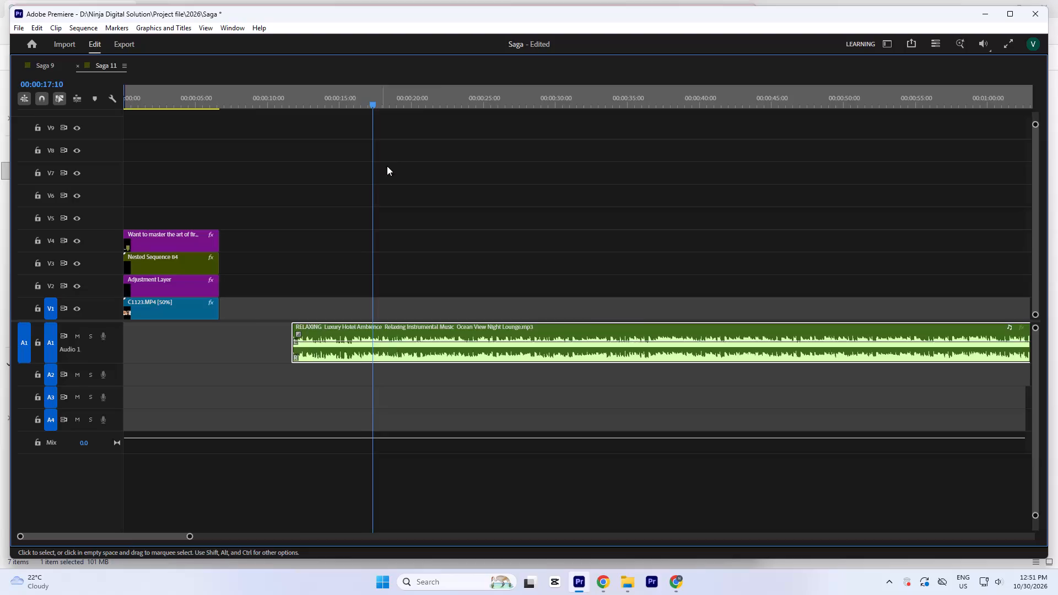
Trim the start of the RELAXING Luxury Hotel Ambience music clip on A1 forward to about 00:00:15:17.
key(equal)
click(515, 96)
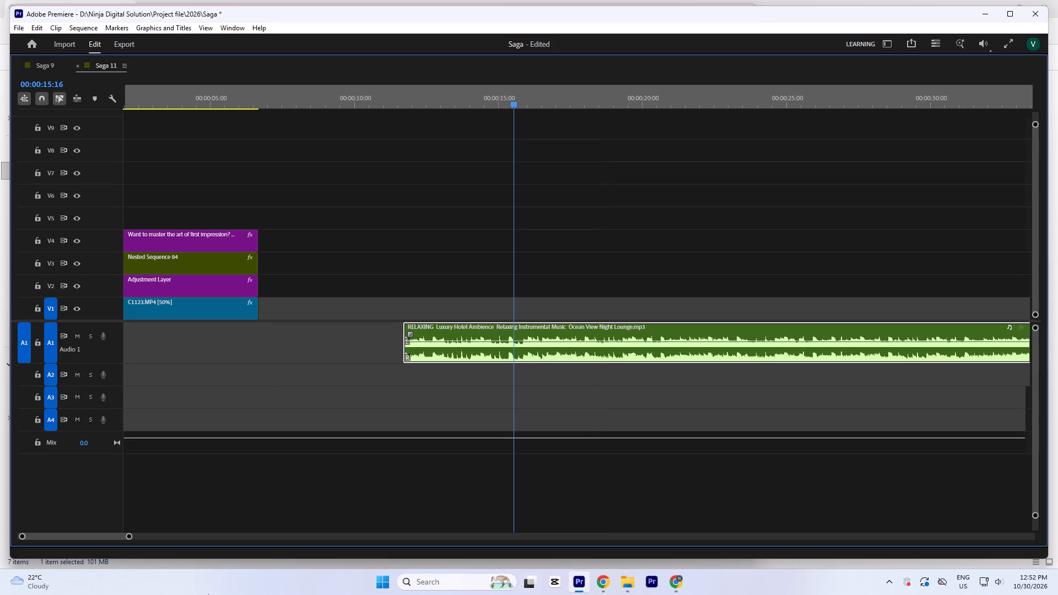
key(space)
click(519, 103)
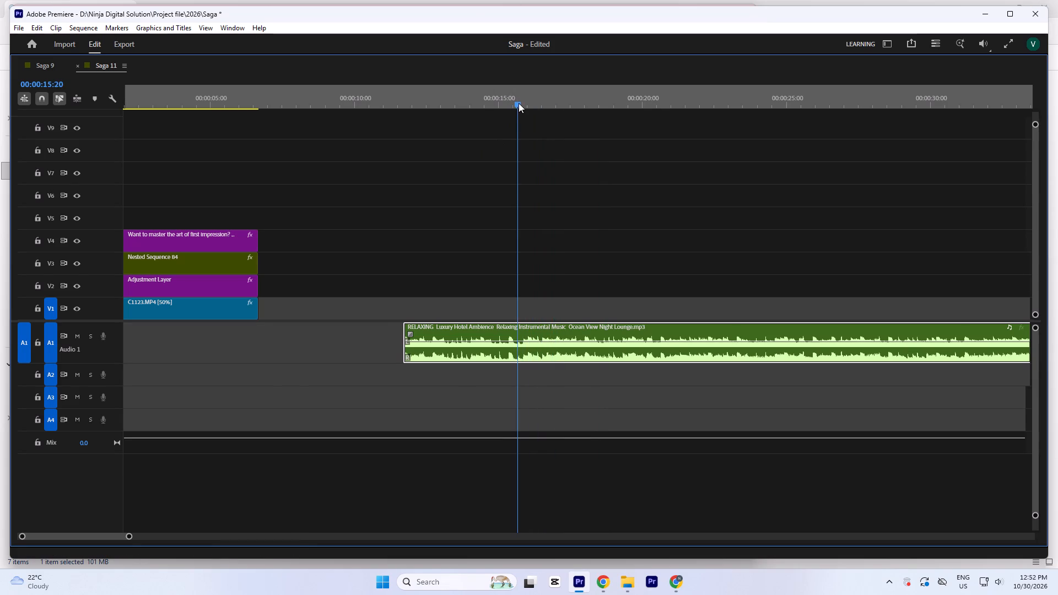
key(space)
key(equal)
drag(325, 358, 538, 366)
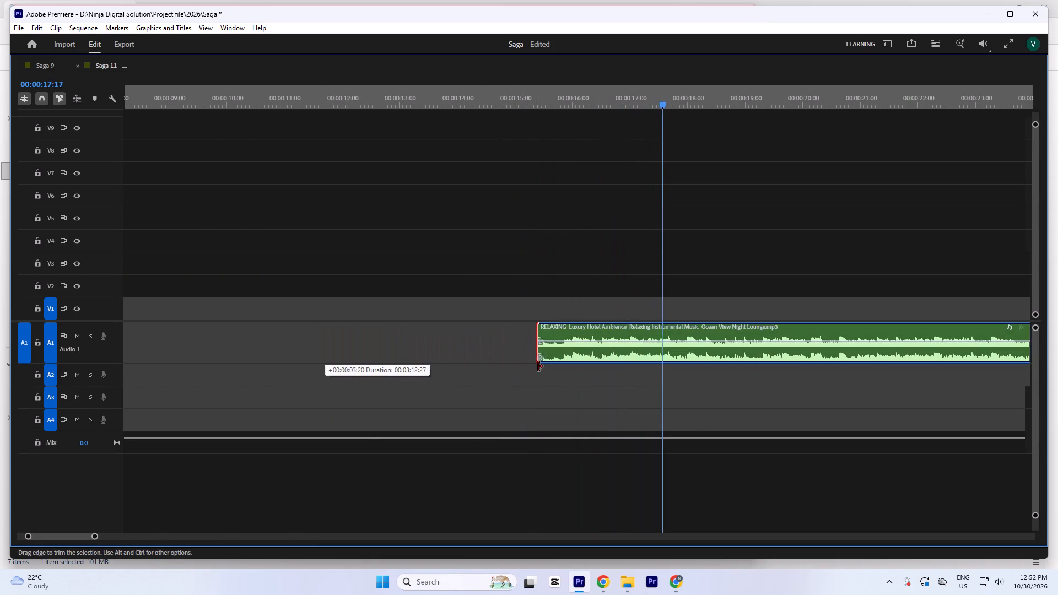
drag(538, 366, 547, 366)
Move the trimmed music clip on A1 to the start of the sequence at 00:00:00:00.
key(minus)
key(minus)
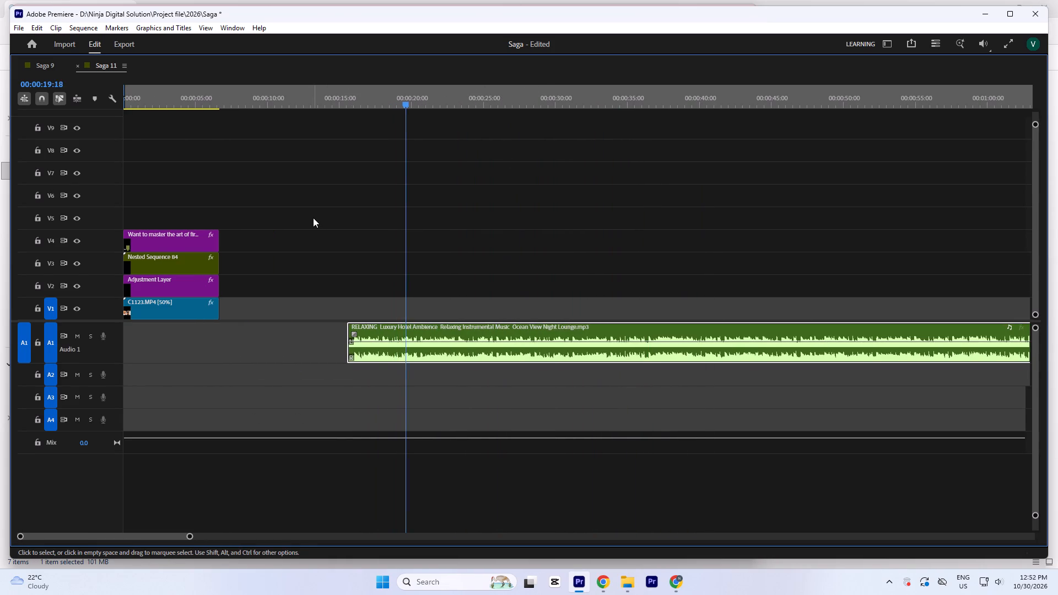
drag(411, 357, 149, 350)
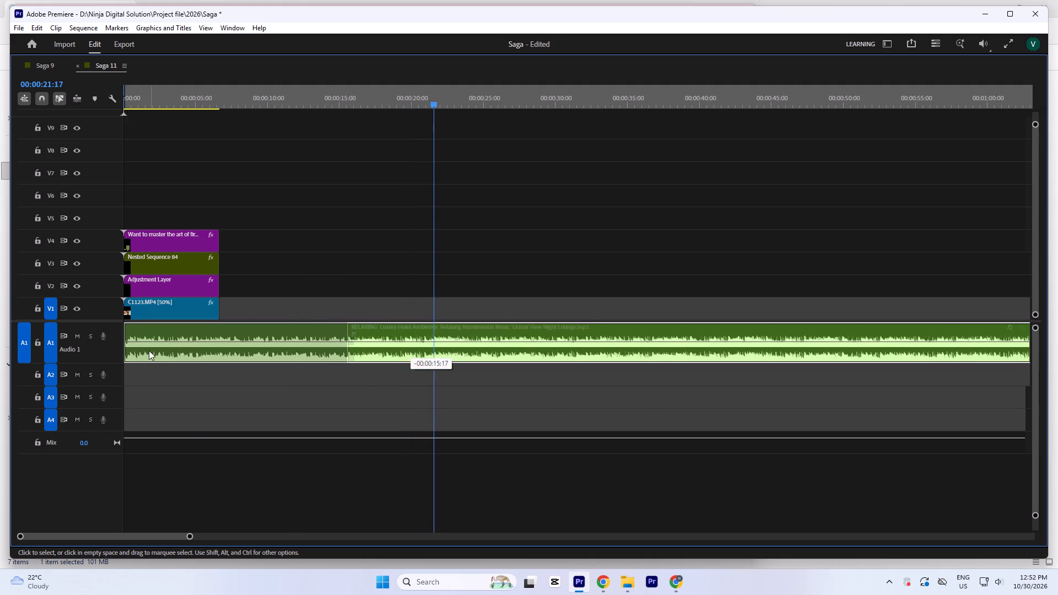
drag(149, 350, 149, 355)
Play the sequence from the start to check the music against the captioned video.
drag(132, 106, 38, 107)
text(`)
key(space)
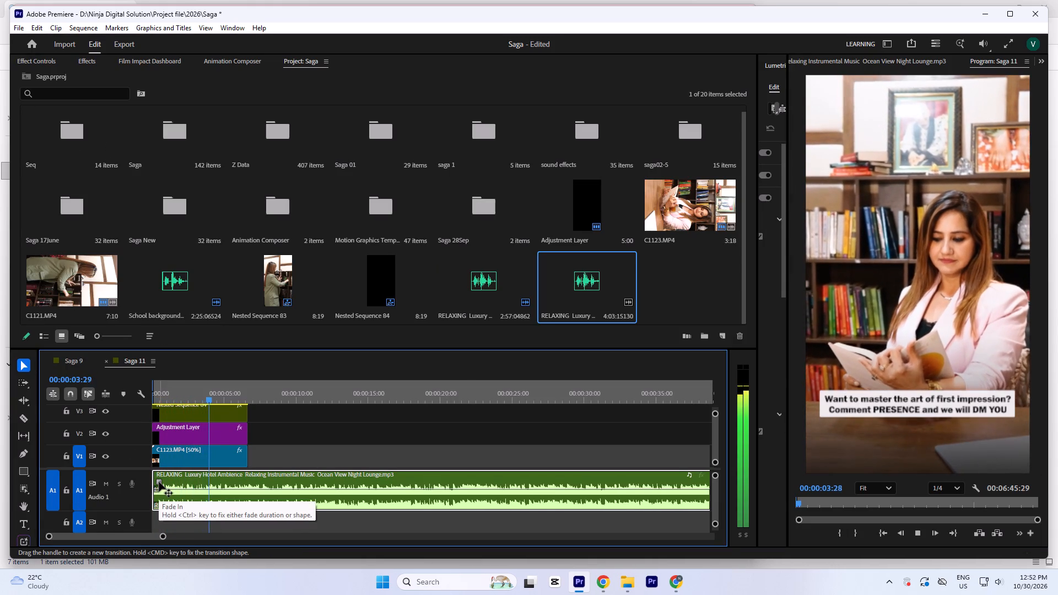
key(space)
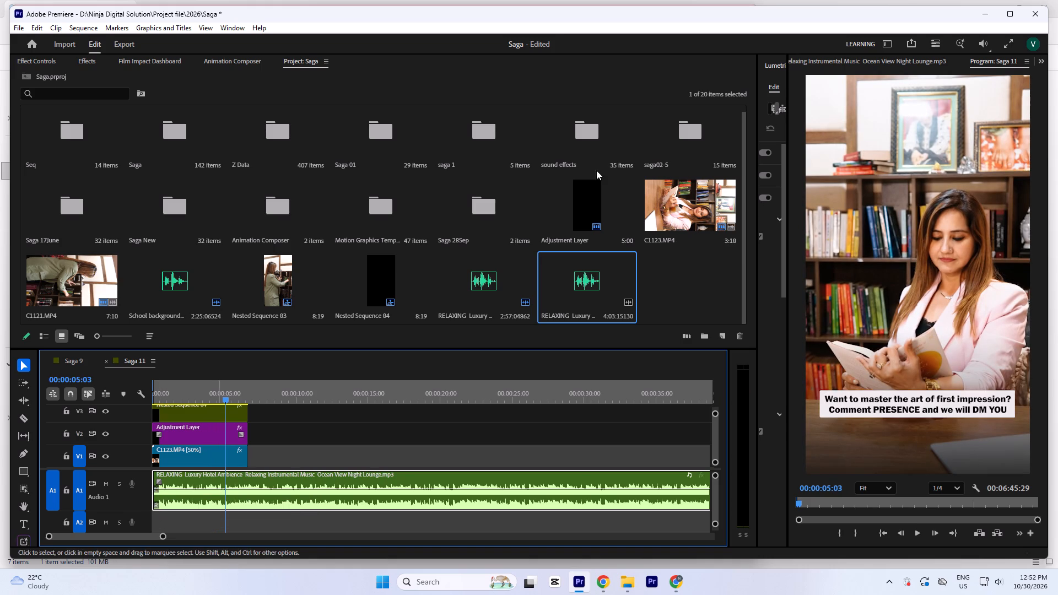
Maximize the editing window and save the project with the playhead at the sequence start.
click(1011, 15)
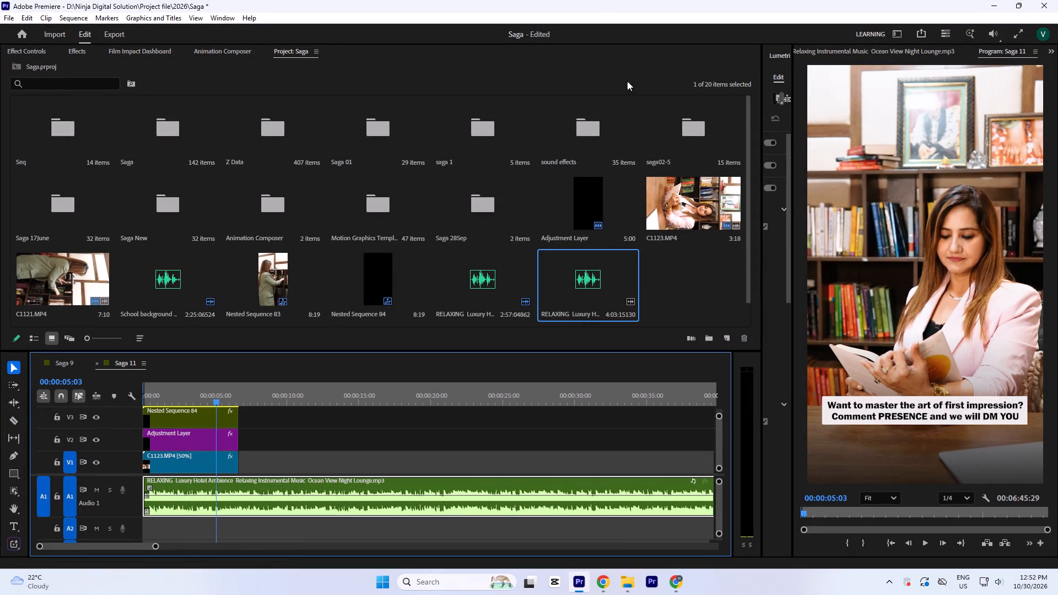
drag(176, 396, 78, 410)
key(grave)
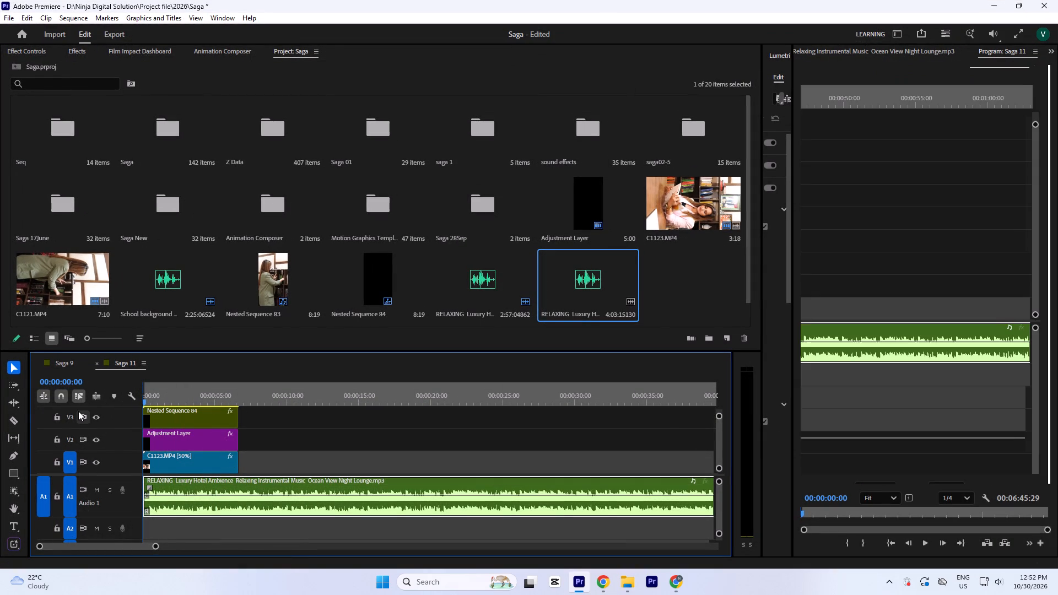
key(ctrl+s)
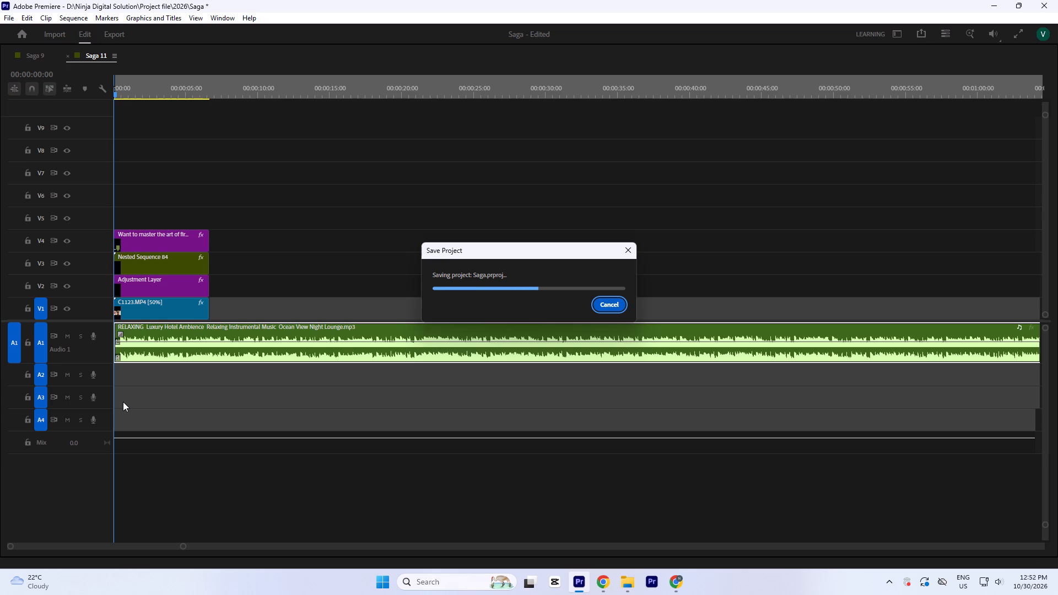
key(grave)
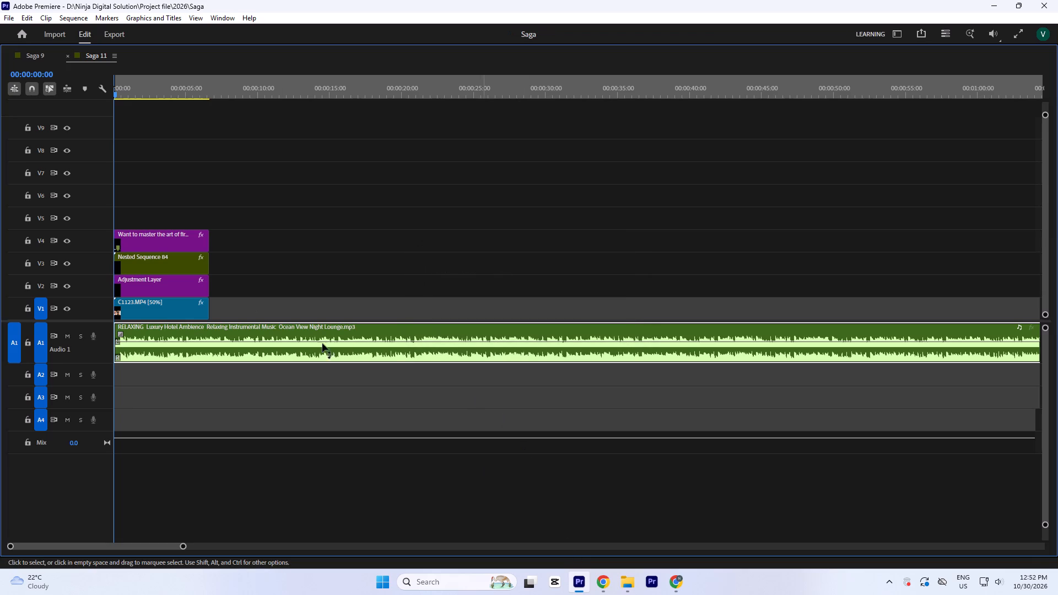
Replace the V4 title text with the copied line "Reminder: Your work can't speak for you if it's visible to nobody".
click(165, 95)
click(142, 233)
key(grave)
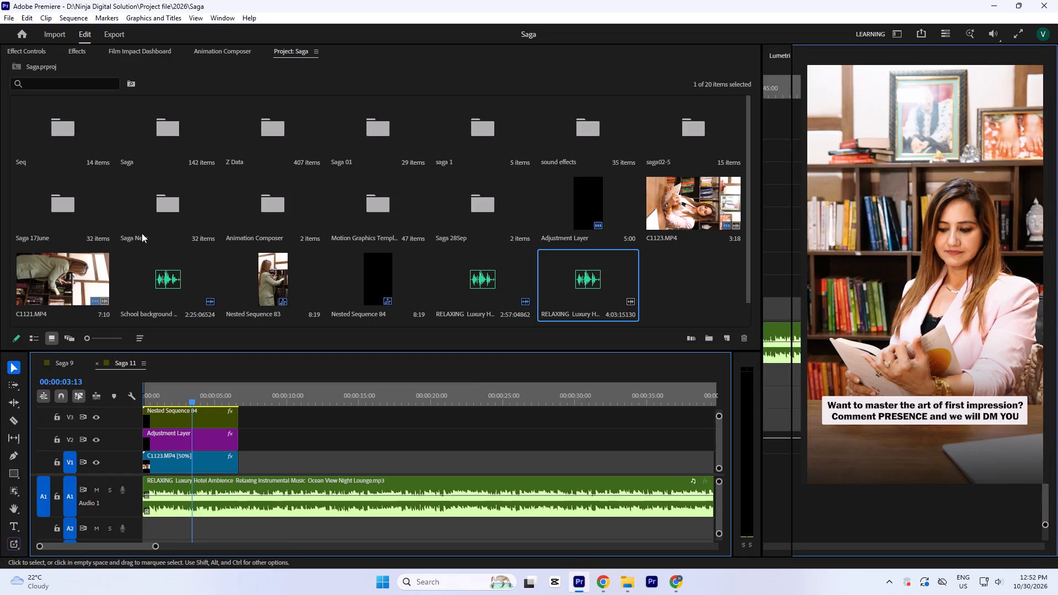
double_click(877, 412)
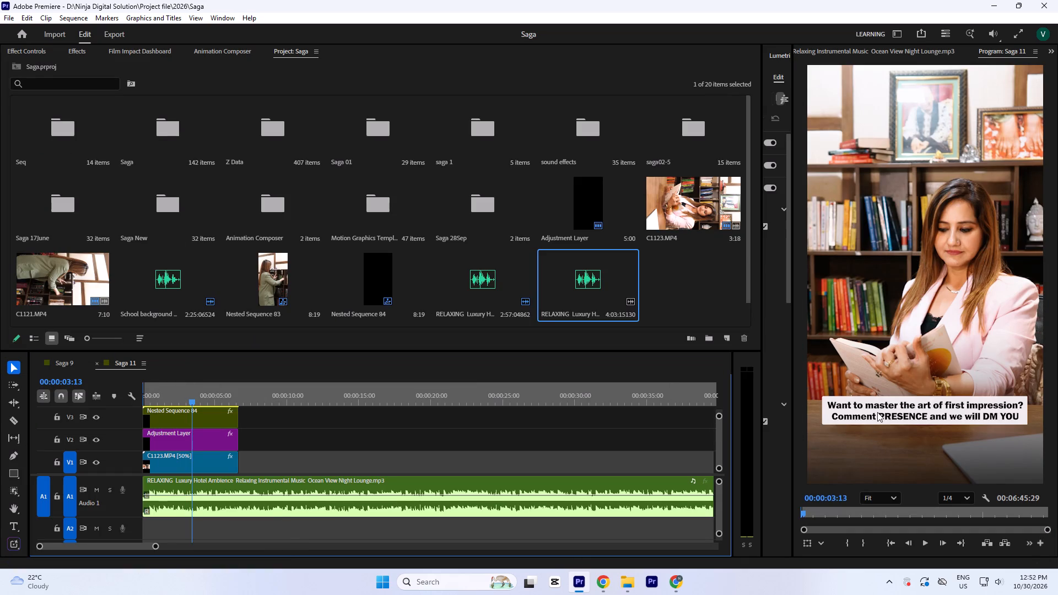
key(ctrl+v)
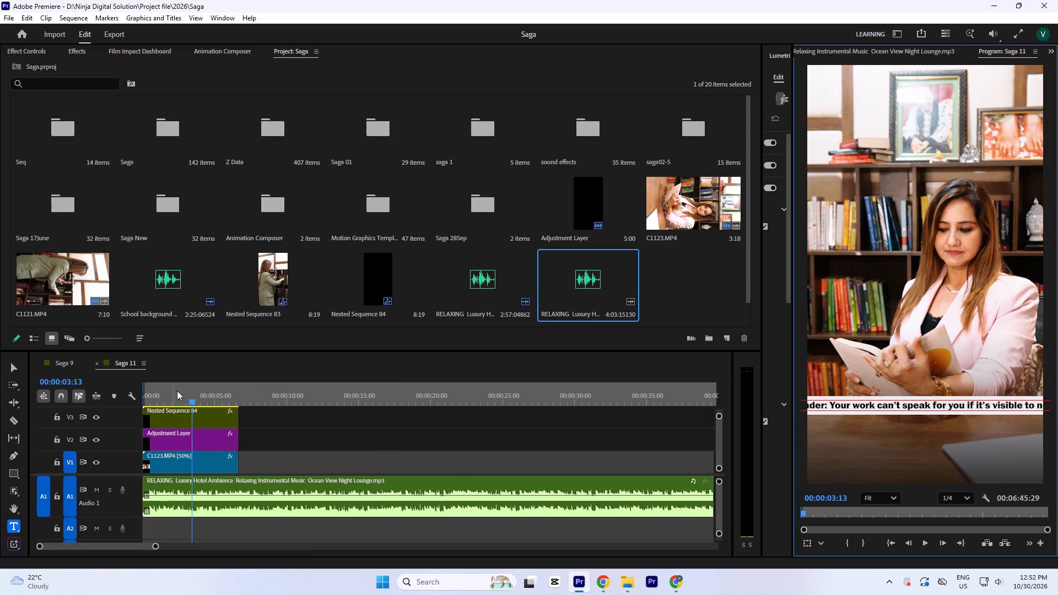
click(197, 393)
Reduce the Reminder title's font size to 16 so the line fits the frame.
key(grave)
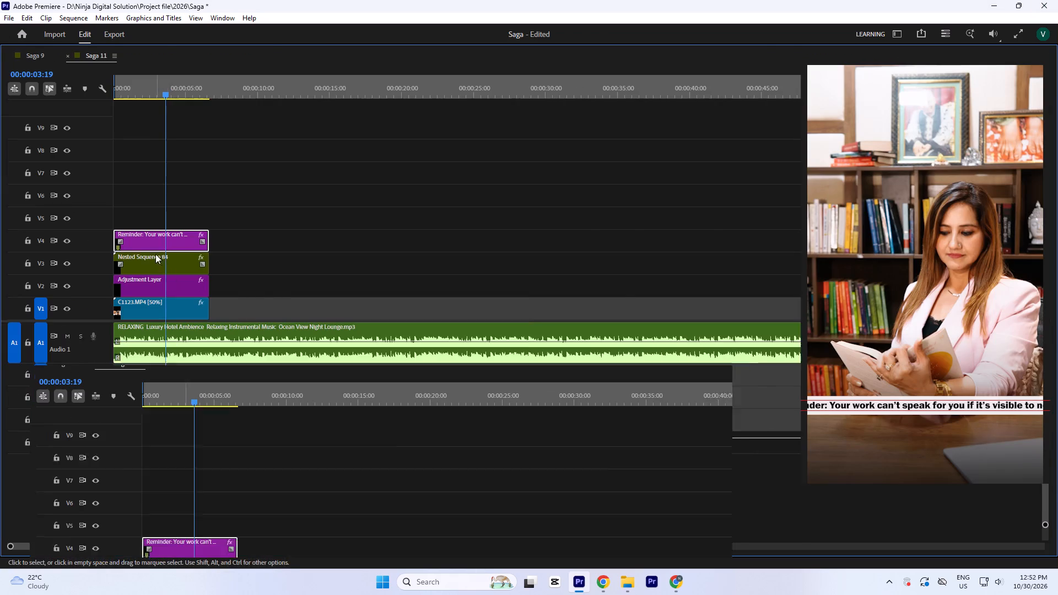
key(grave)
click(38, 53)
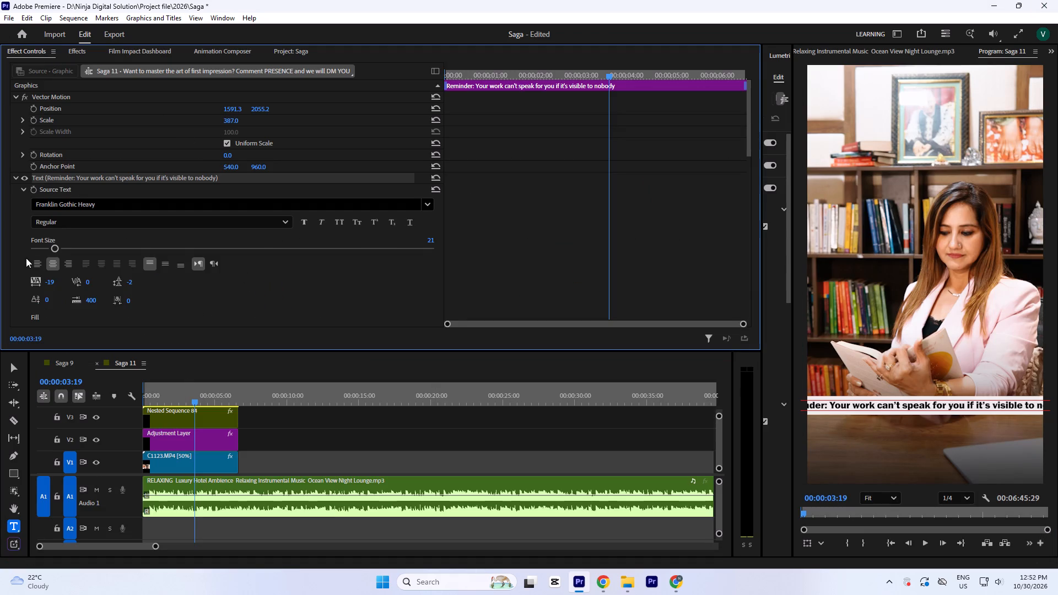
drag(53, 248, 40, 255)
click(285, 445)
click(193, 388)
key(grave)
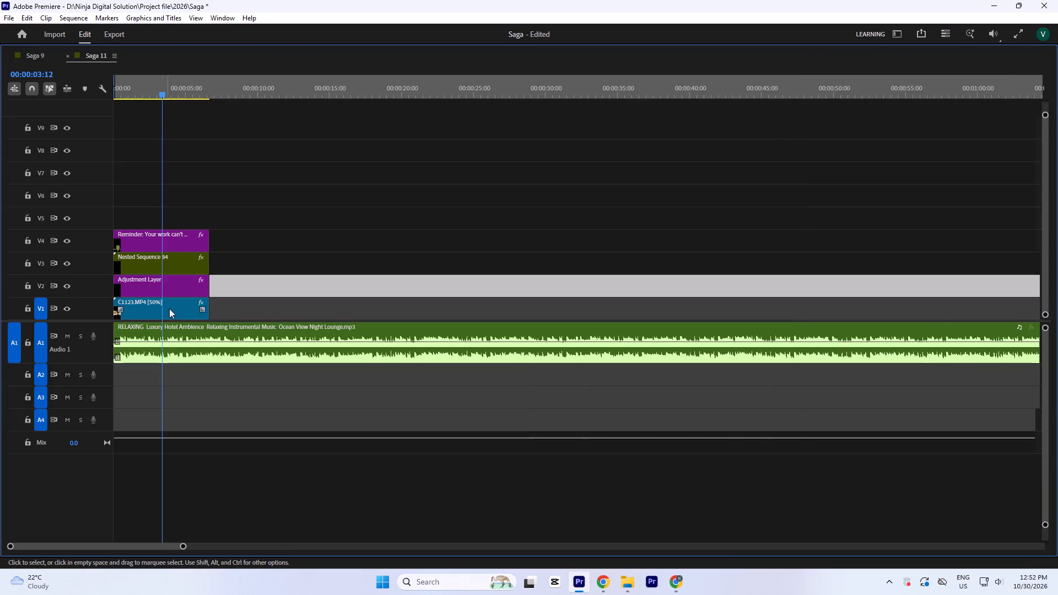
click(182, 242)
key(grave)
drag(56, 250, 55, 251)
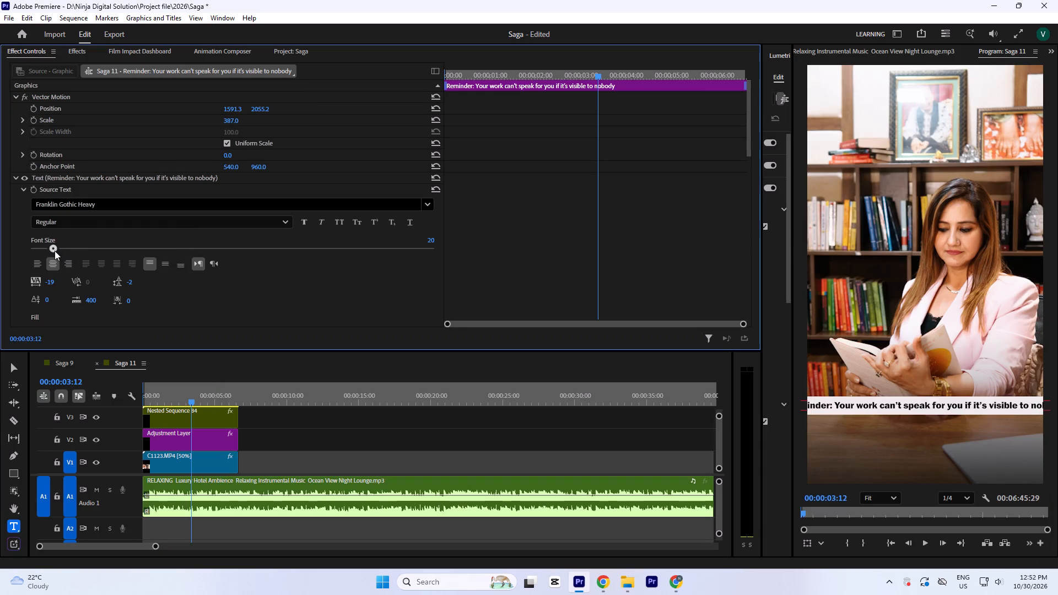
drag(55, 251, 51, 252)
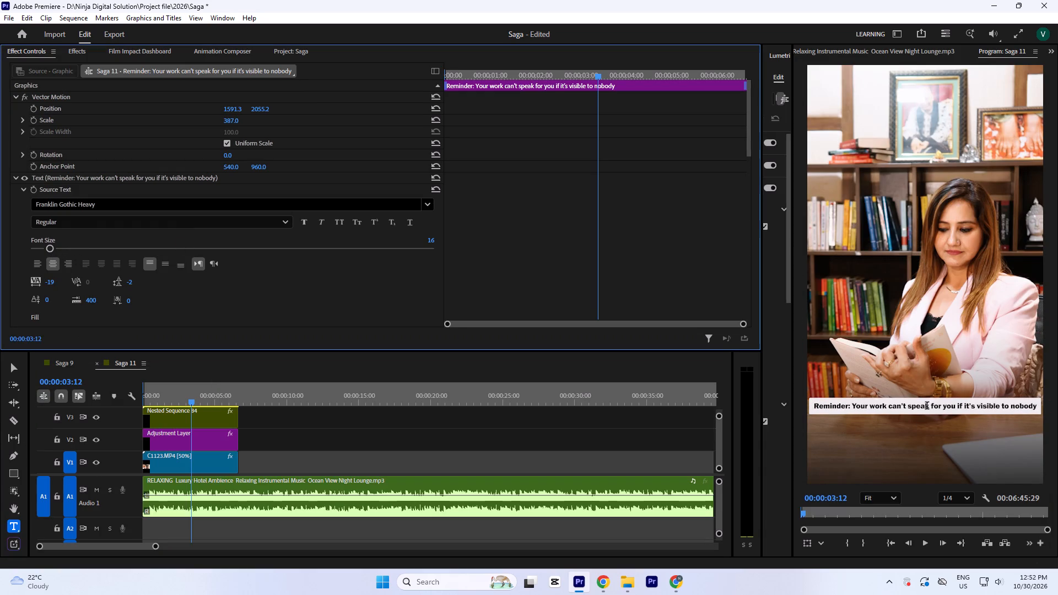
Insert a line break after "speak" in the Reminder title and save the project.
click(933, 406)
key(Left)
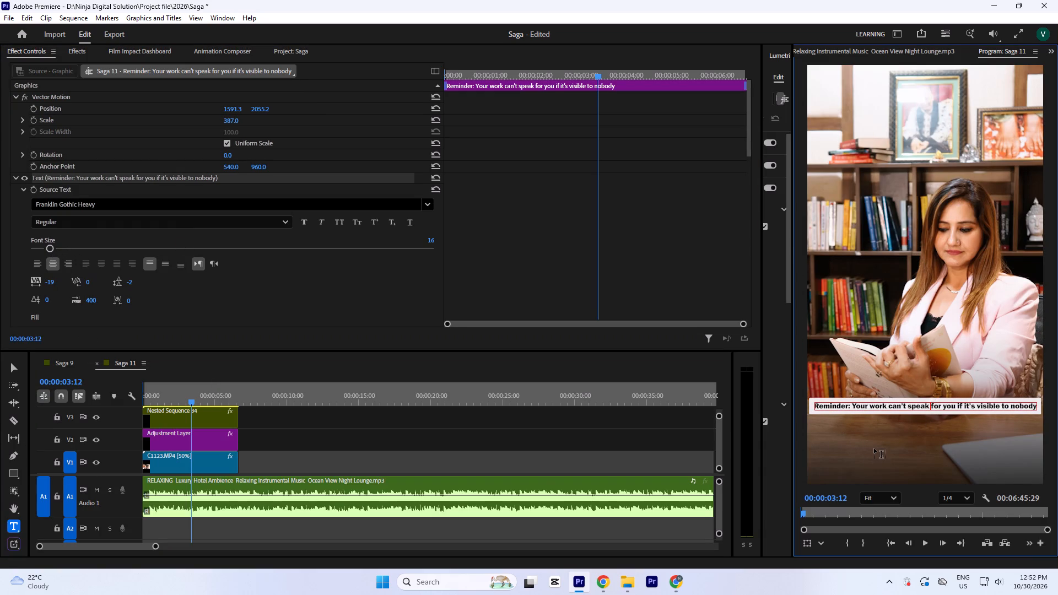
key(Return)
click(320, 432)
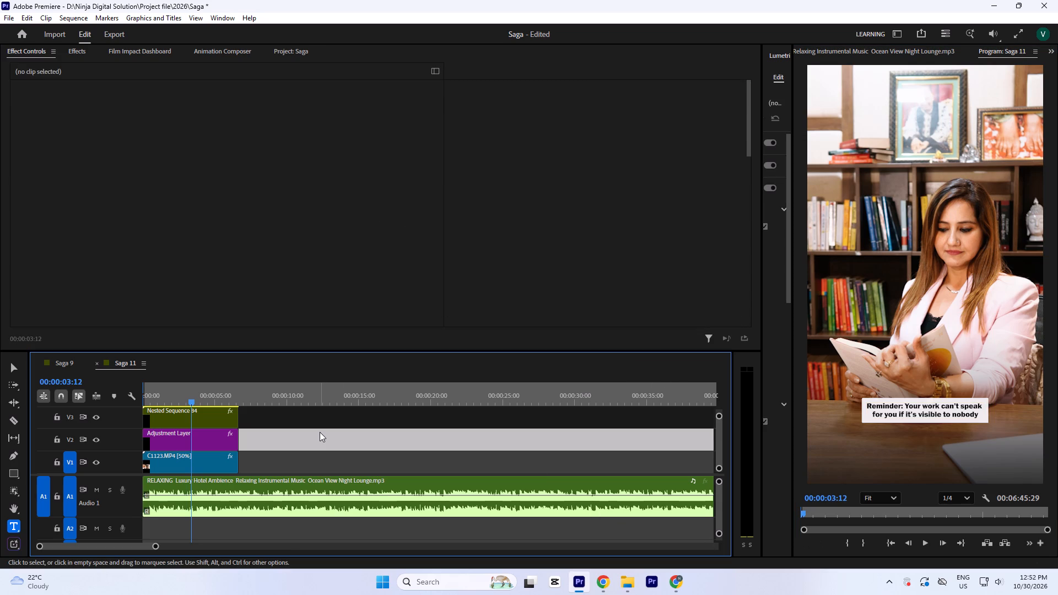
key(ctrl+s)
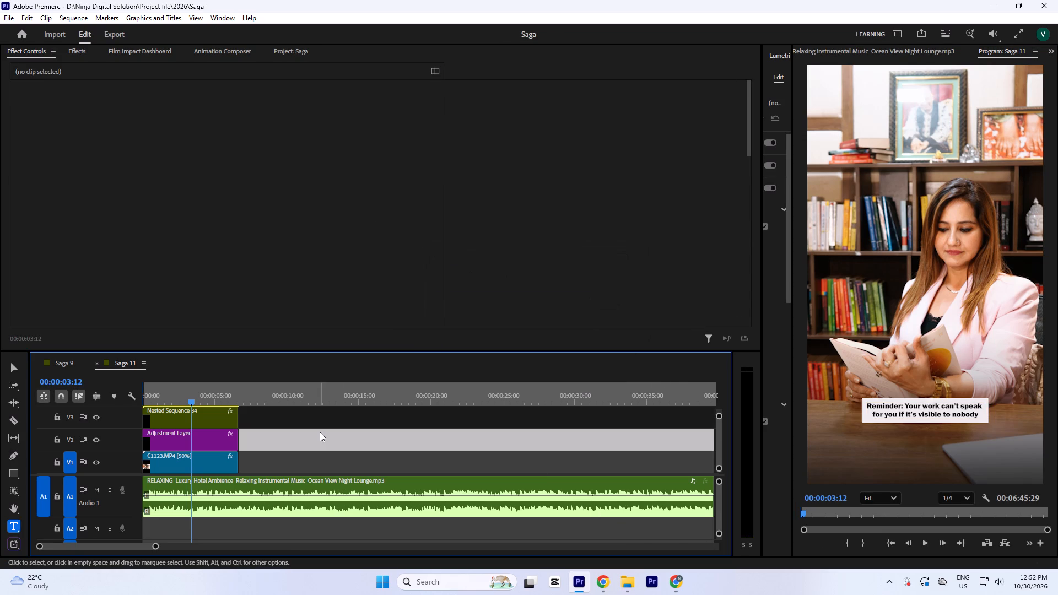
Set the two-line Reminder title's font size to 27.
key(grave)
click(154, 236)
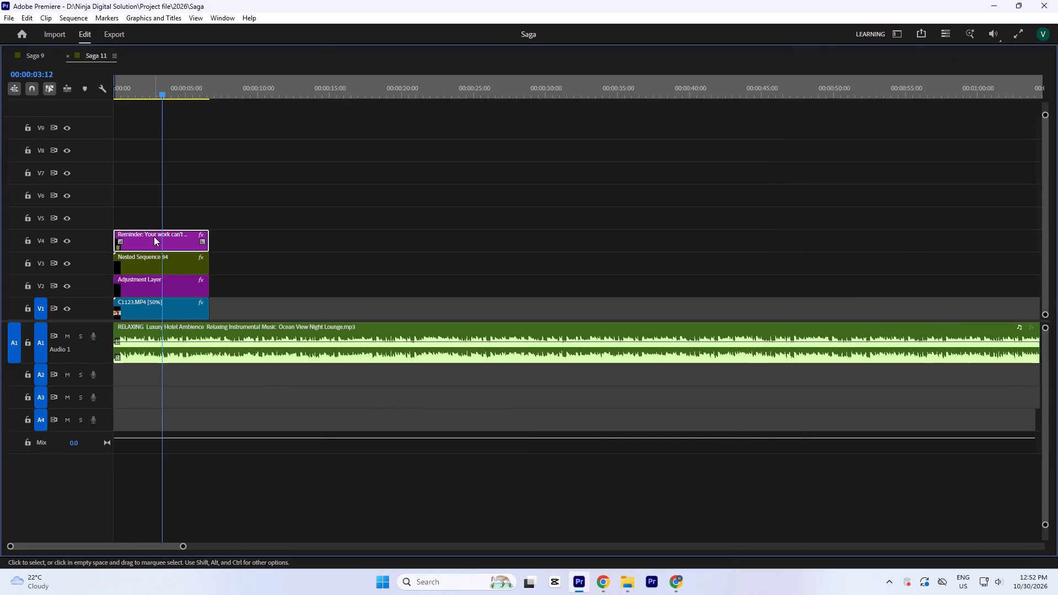
key(grave)
drag(52, 247, 60, 250)
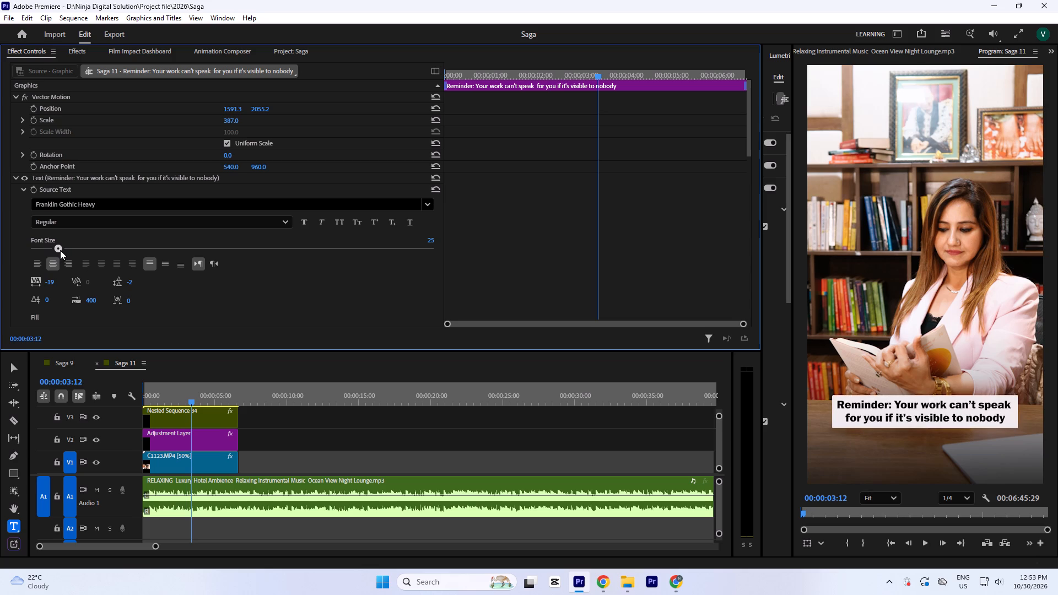
drag(60, 250, 62, 251)
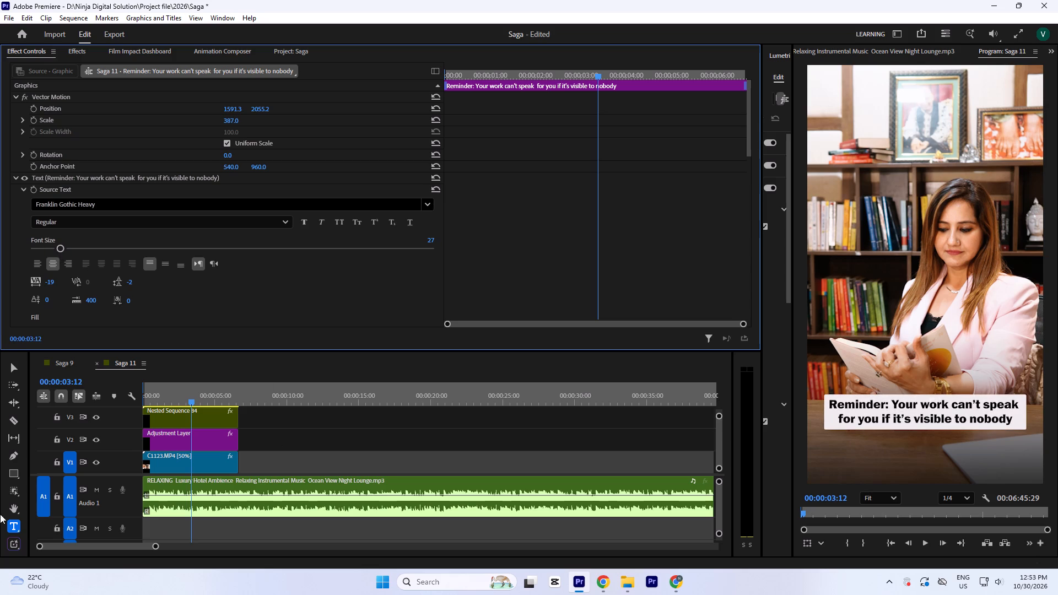
Play the sequence from the start to review the new title with the music and video.
click(201, 391)
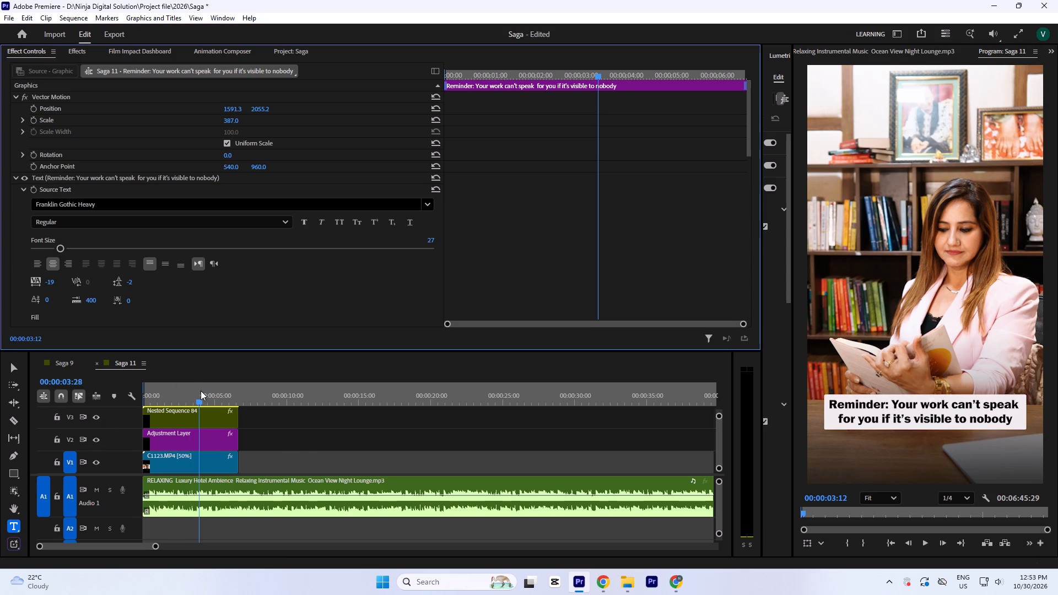
text(``)
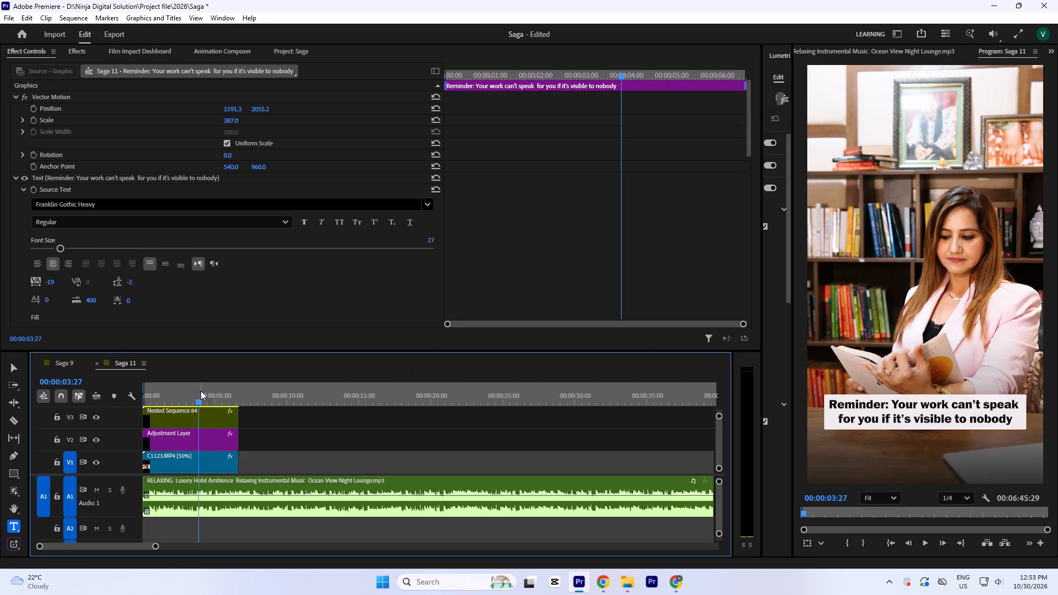
key(Return)
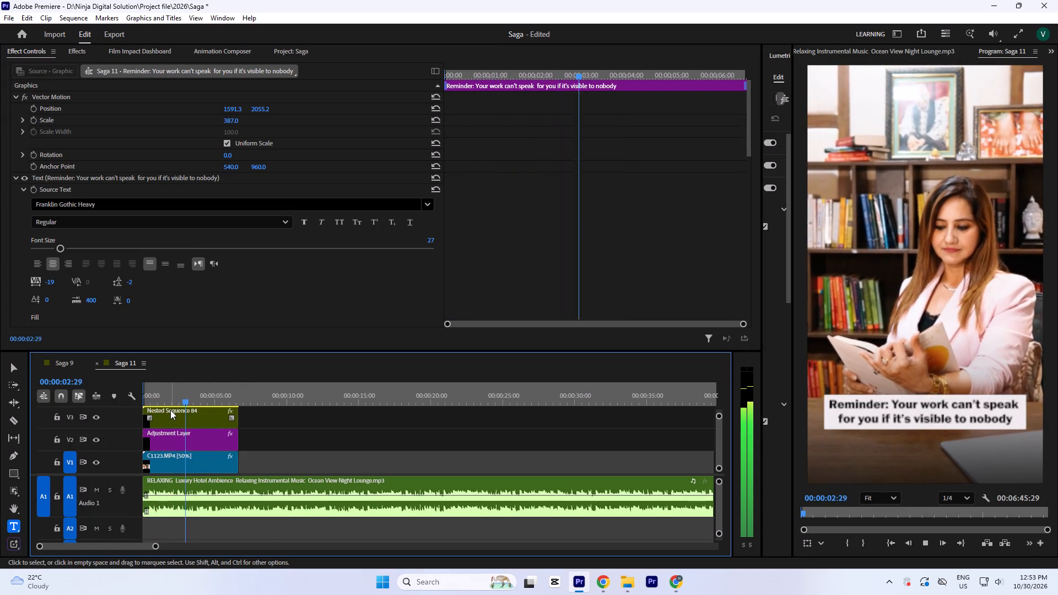
key(space)
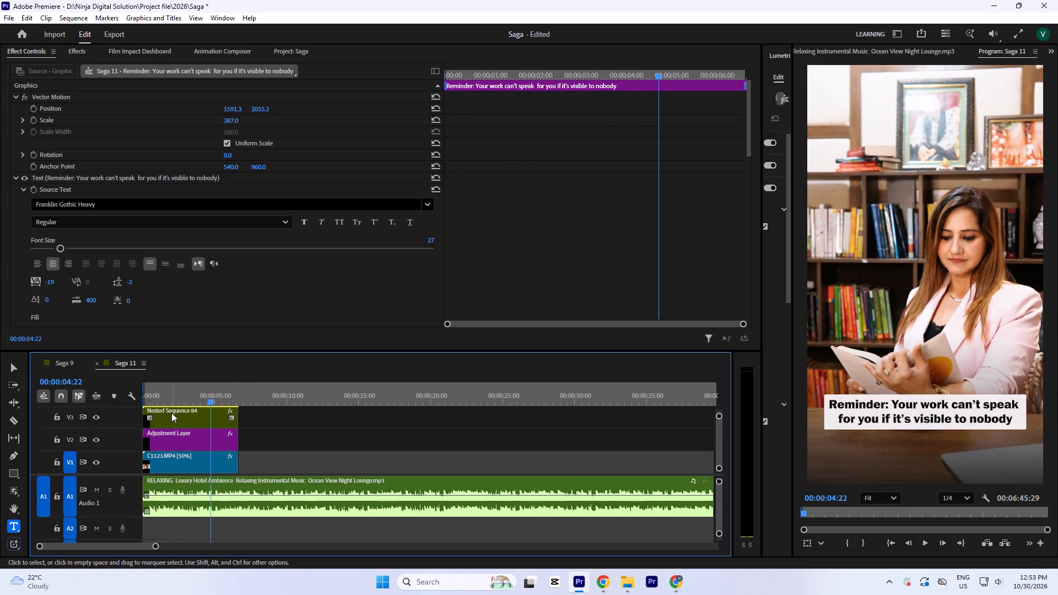
key(space)
key(space)
key(space)
key(space)
Trim the ends of the title, Nested Sequence 84, Adjustment Layer and C1123.MP4 clips on V1–V4 to 00:00:05:02.
text(`==)
drag(398, 90, 406, 112)
key(equal)
key(equal)
key(equal)
key(equal)
key(equal)
drag(522, 210, 560, 290)
key(minus)
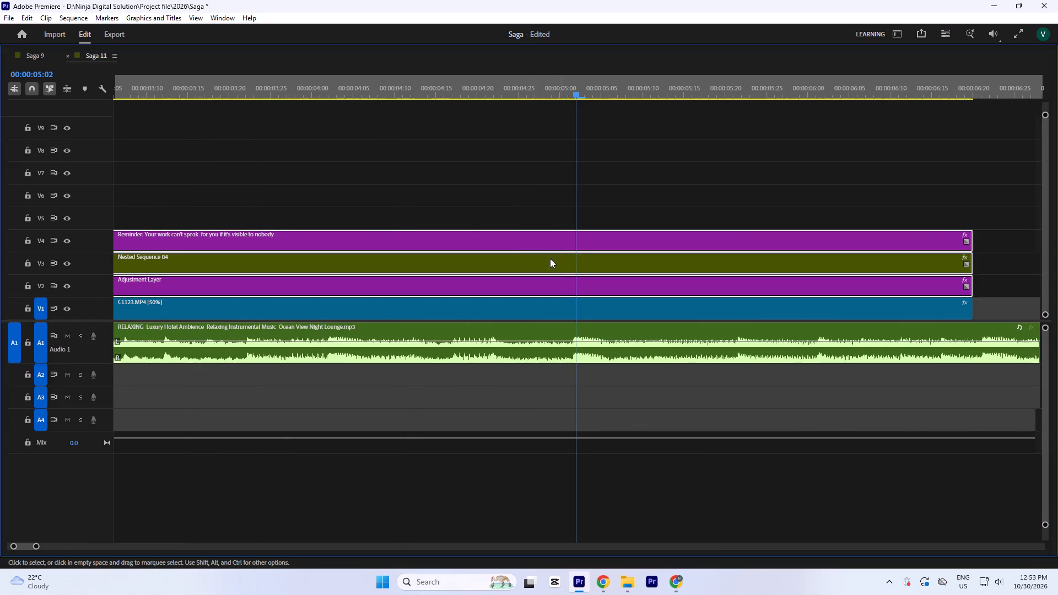
drag(530, 190, 579, 309)
key(minus)
drag(777, 281, 730, 290)
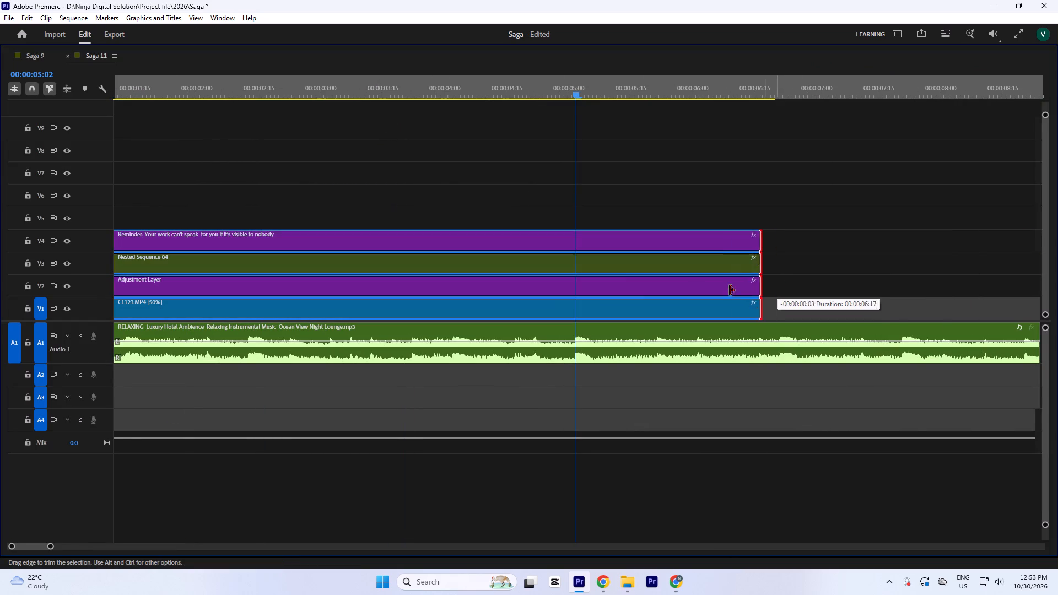
drag(730, 290, 580, 307)
key(equal)
key(equal)
key(equal)
key(equal)
Duplicate the Saga 4.mp4 clip that follows Nested Sequence 83 onto V6 at about 00:04:52.
key(minus)
key(minus)
key(minus)
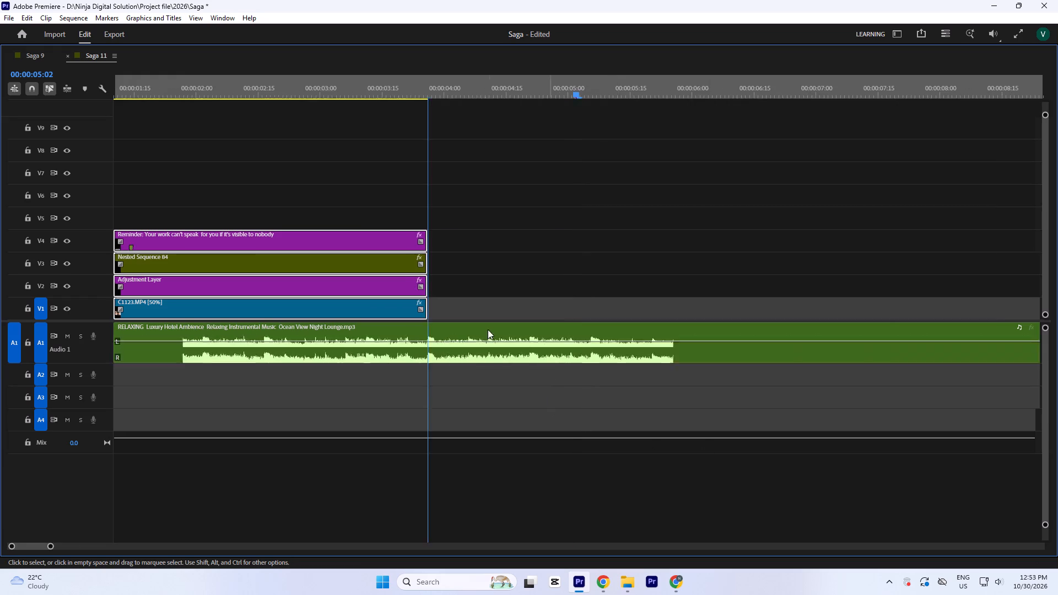
key(minus)
key(minus)
key(minus)
key(minus)
key(minus)
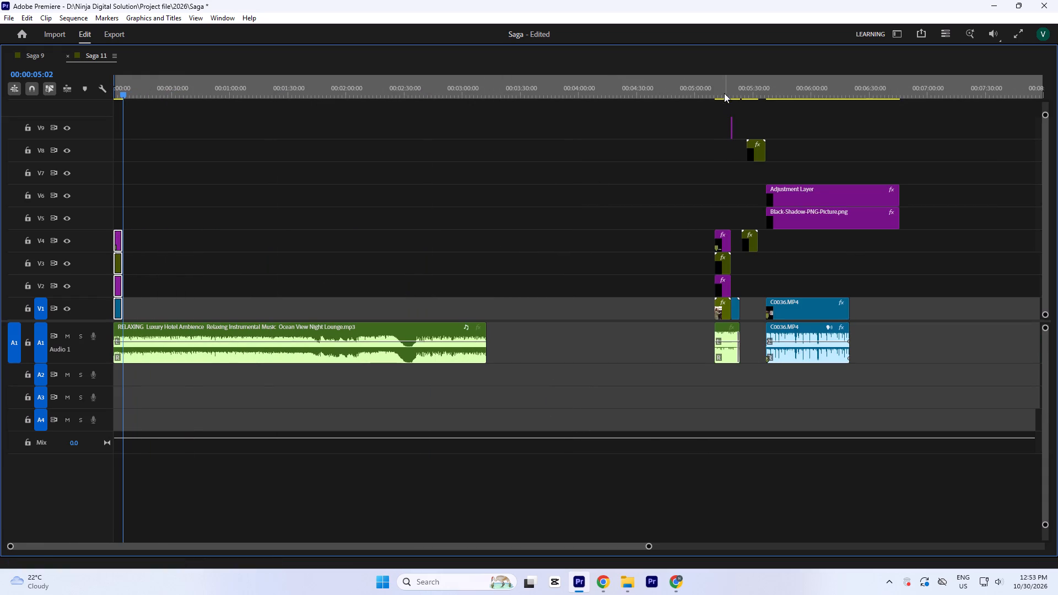
drag(724, 88, 731, 100)
key(equal)
key(equal)
key(equal)
key(equal)
click(641, 309)
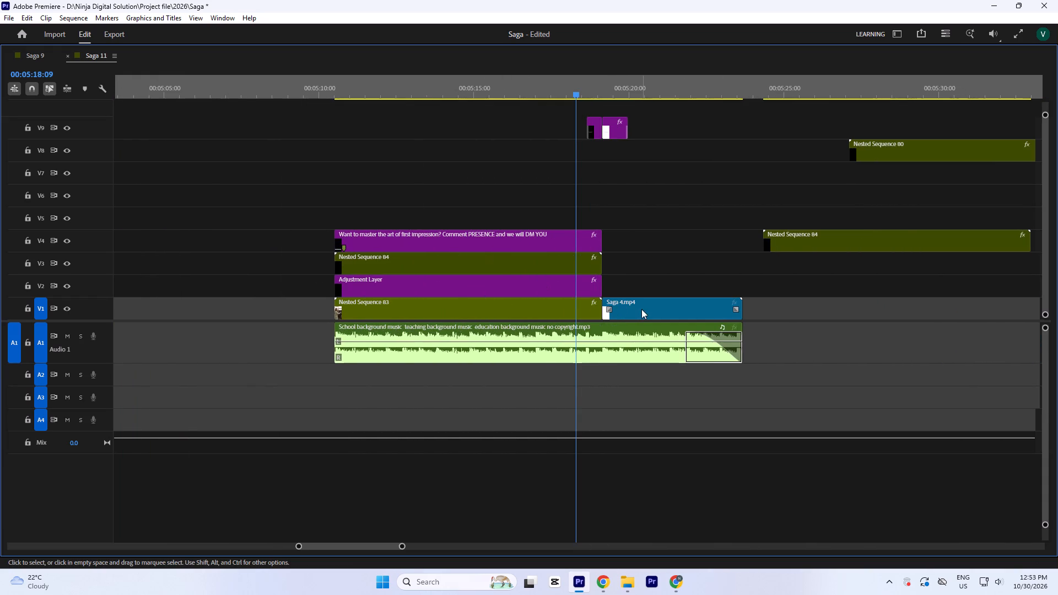
key(minus)
alt+drag(631, 312, 218, 201)
Duplicate the two Mister Horse Adjustment clips from V9 onto V7, aligning their join with the start of the Saga 4.mp4 copy.
alt+drag(501, 137, 643, 151)
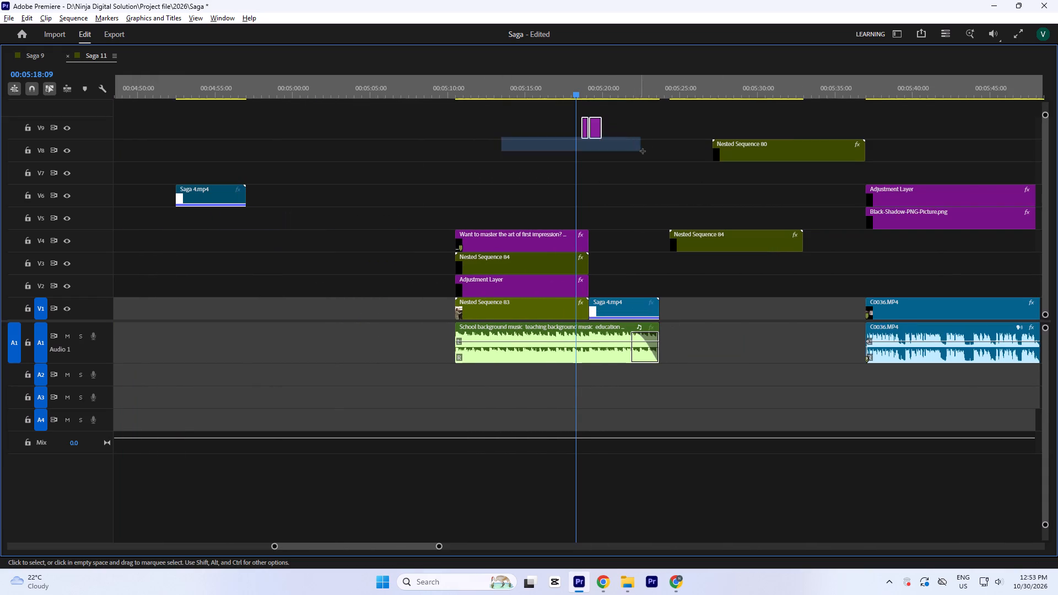
alt+drag(643, 151, 649, 150)
alt+drag(596, 134, 187, 170)
click(187, 89)
key(equal)
key(equal)
key(equal)
drag(477, 151, 620, 185)
drag(435, 129, 574, 173)
drag(588, 174, 540, 172)
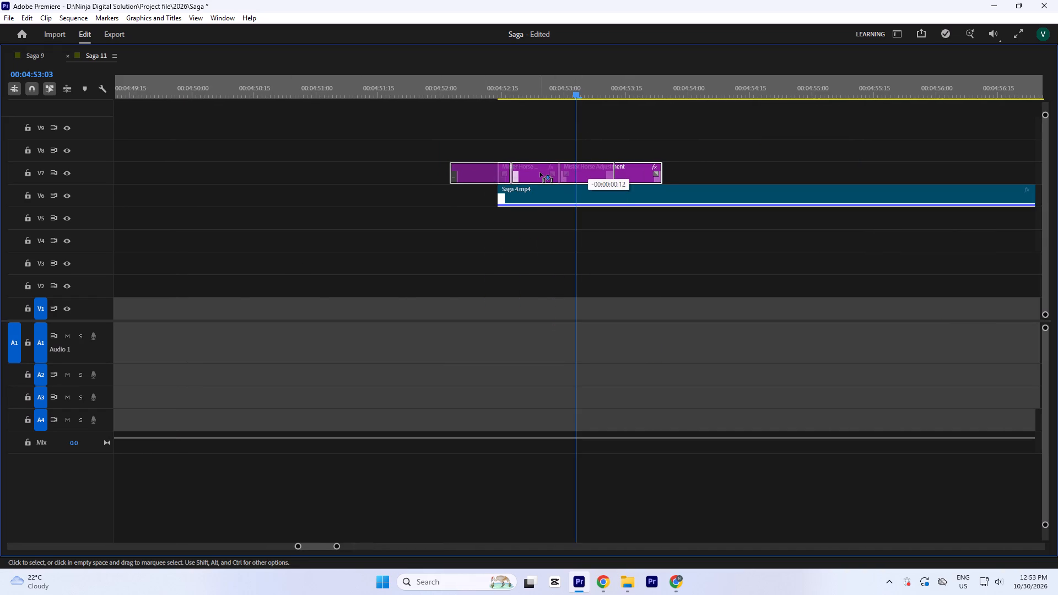
drag(540, 172, 526, 172)
Move the Saga 4.mp4 copy and its two Mister Horse Adjustment clips back to just after the opening Reminder clips.
key(minus)
key(minus)
drag(384, 140, 633, 213)
key(minus)
key(minus)
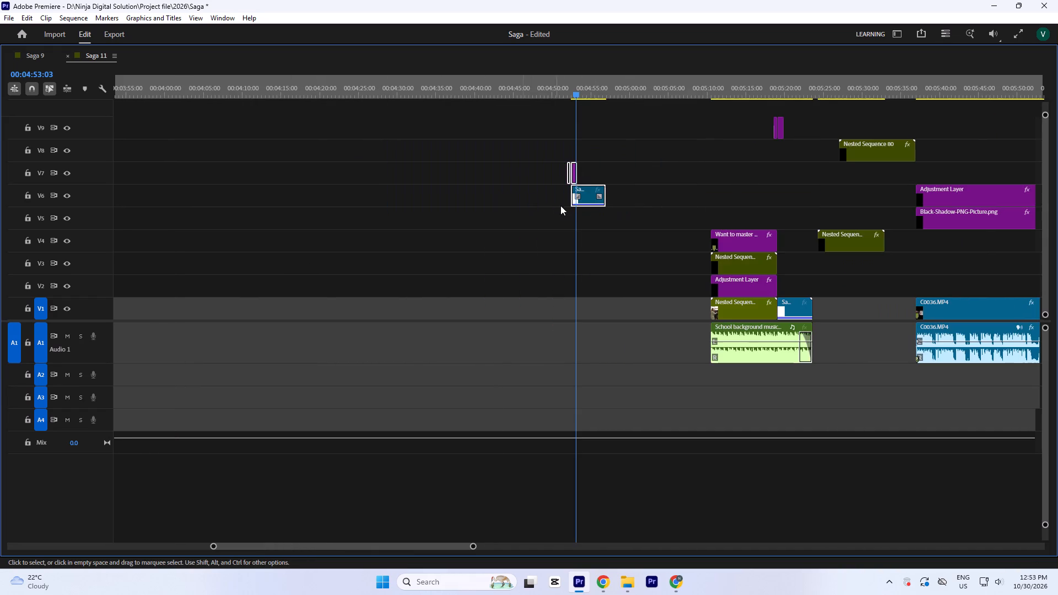
drag(589, 202, 130, 212)
key(minus)
key(minus)
key(minus)
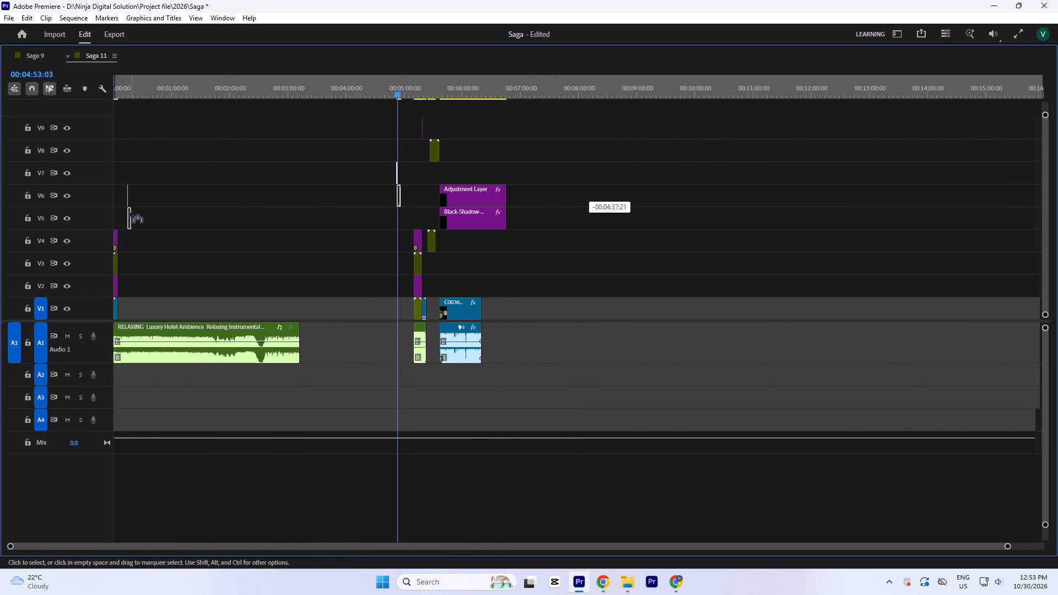
drag(130, 212, 130, 213)
drag(147, 88, 52, 96)
key(equal)
key(equal)
key(equal)
key(equal)
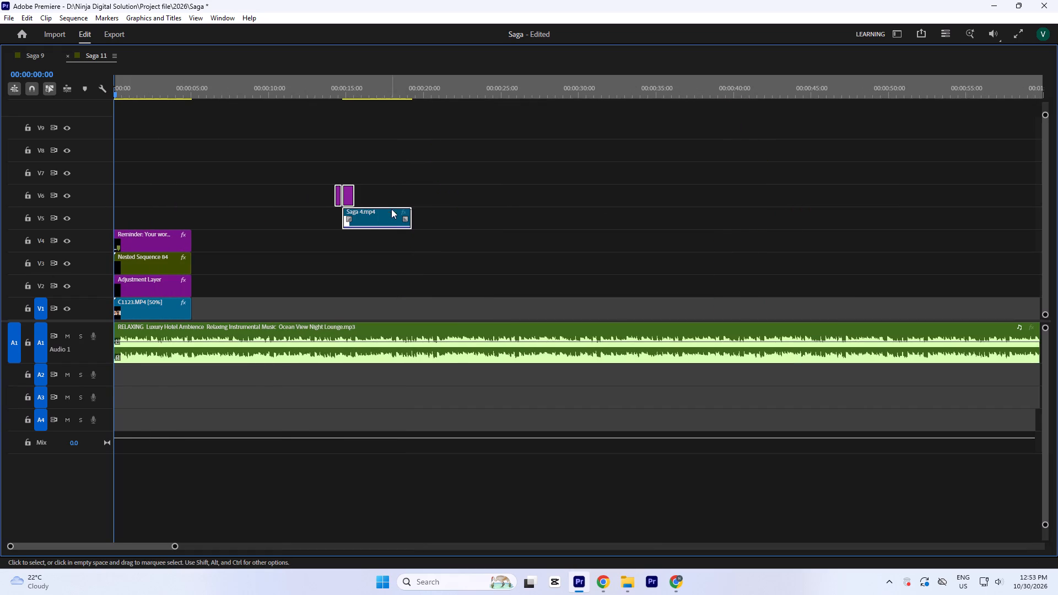
drag(366, 226, 221, 225)
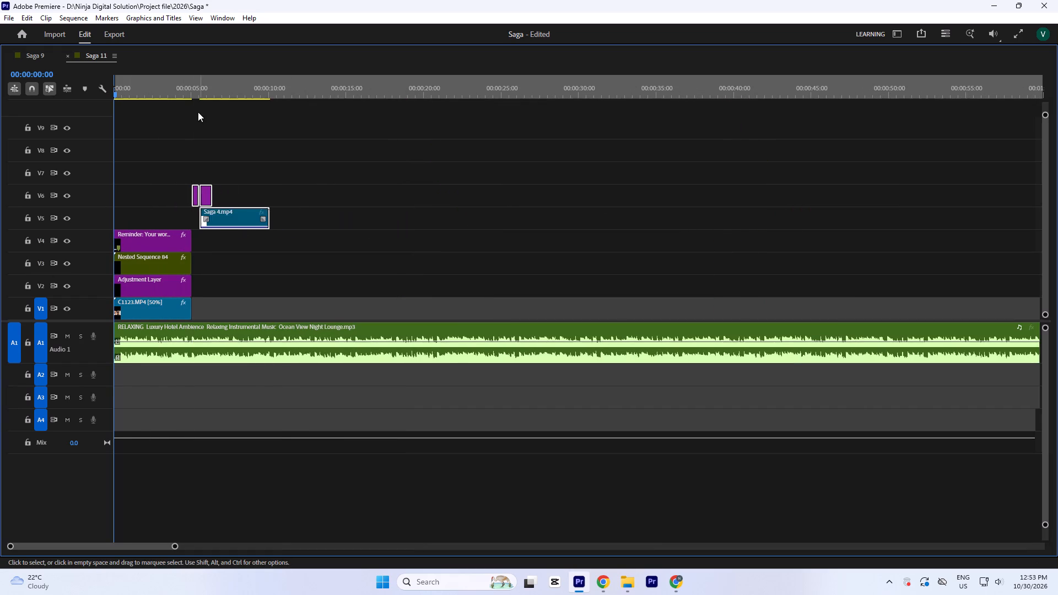
Butt Saga 4.mp4 against the end of C1123.MP4 on V1 and place the Mister Horse Adjustment clips over the cut on V5.
click(200, 88)
key(equal)
key(equal)
key(equal)
key(equal)
drag(632, 220, 532, 224)
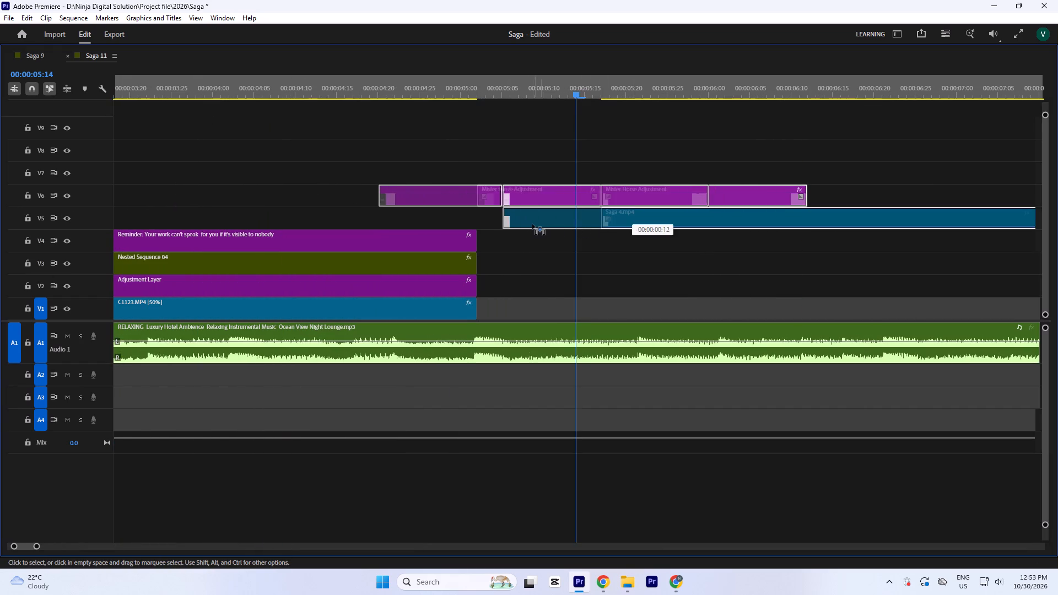
drag(532, 224, 510, 224)
drag(519, 222, 518, 235)
click(564, 315)
drag(536, 242, 543, 306)
Play the sequence from the start to review the transition from the Reminder shot into the Saga 4.mp4 ending.
key(minus)
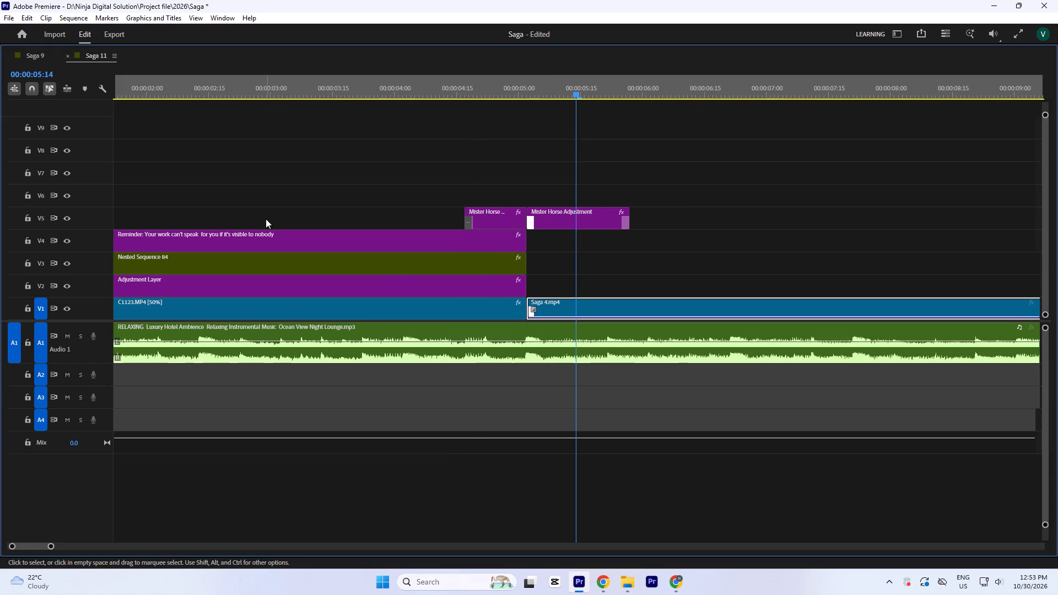
key(minus)
key(Return)
text(`-)
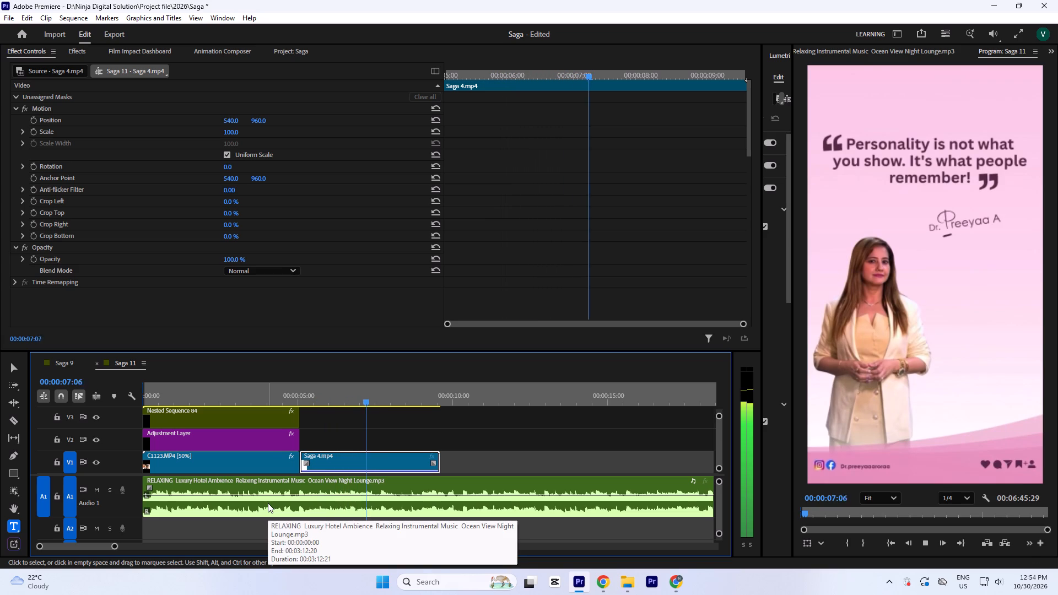
key(Return)
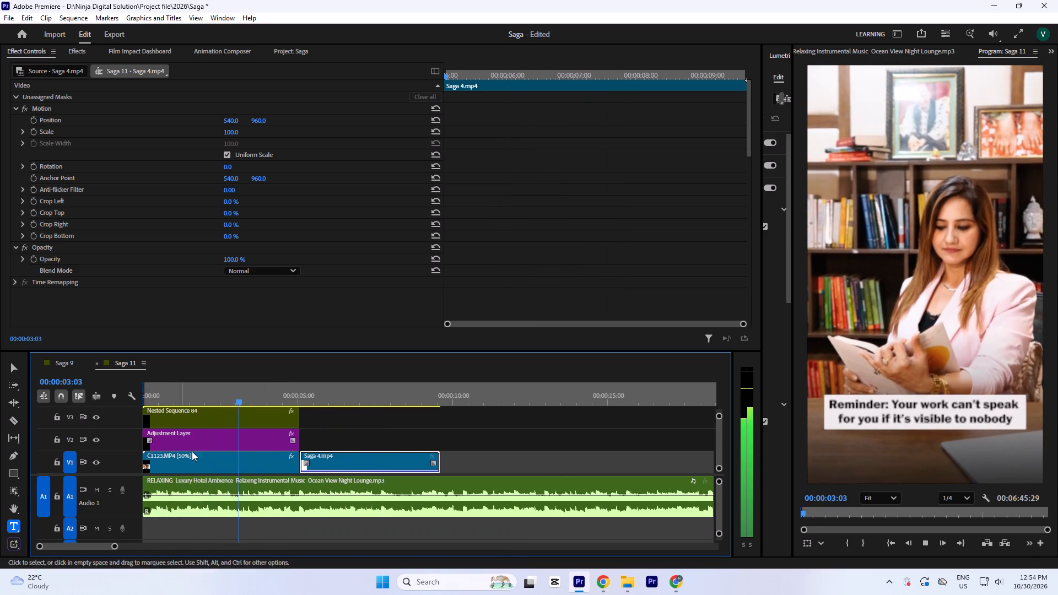
key(space)
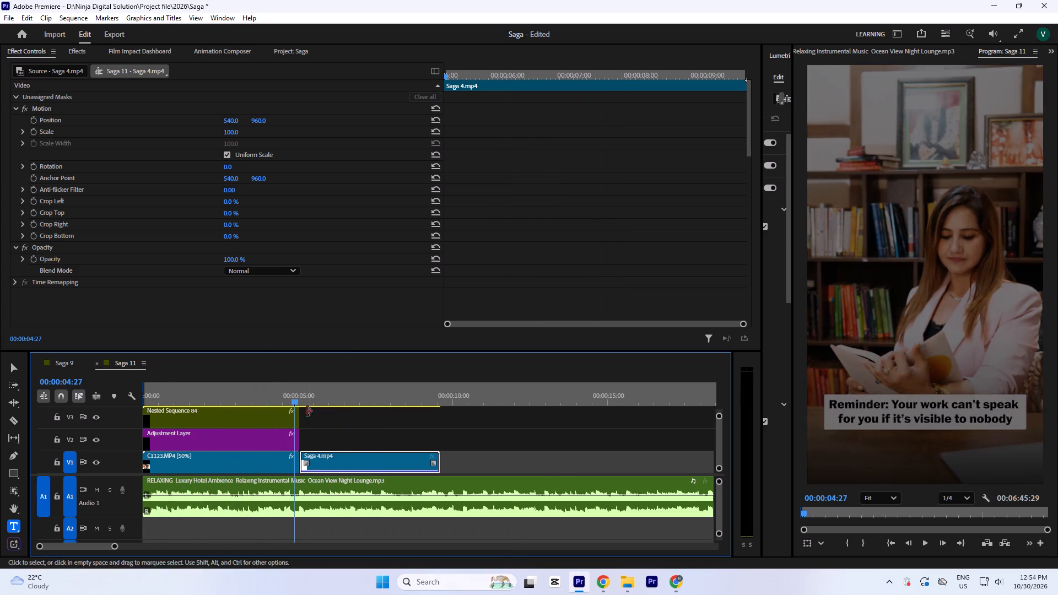
Trim the ends of the Reminder title, Nested Sequence 84, Adjustment Layer and C1123.MP4 clips on V1–V4 back to 00:00:04:17.
drag(274, 387, 280, 398)
text(`==)
drag(573, 96, 592, 120)
key(equal)
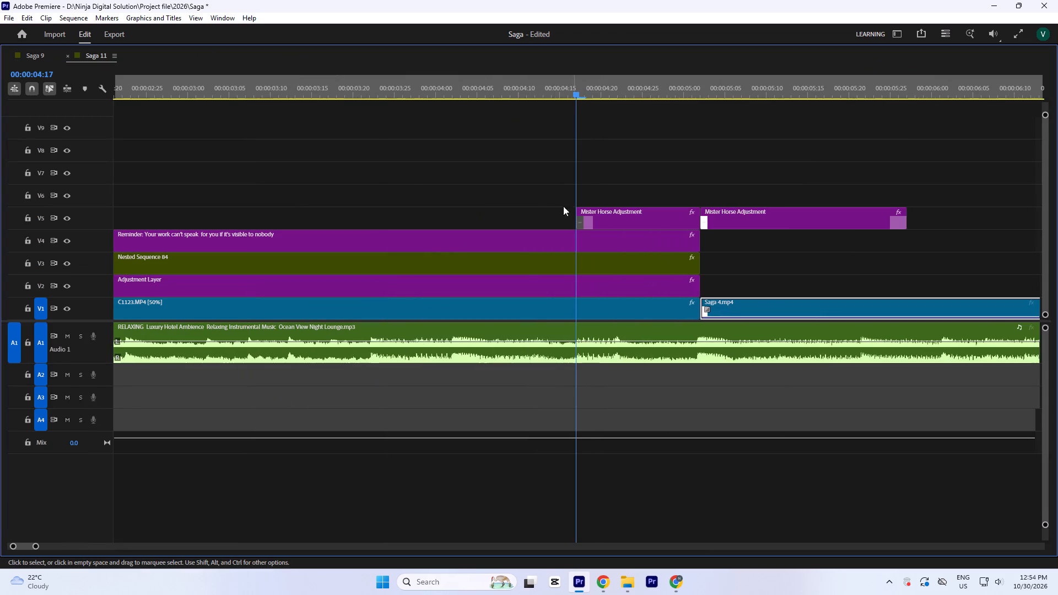
drag(487, 205, 542, 300)
drag(701, 259, 649, 272)
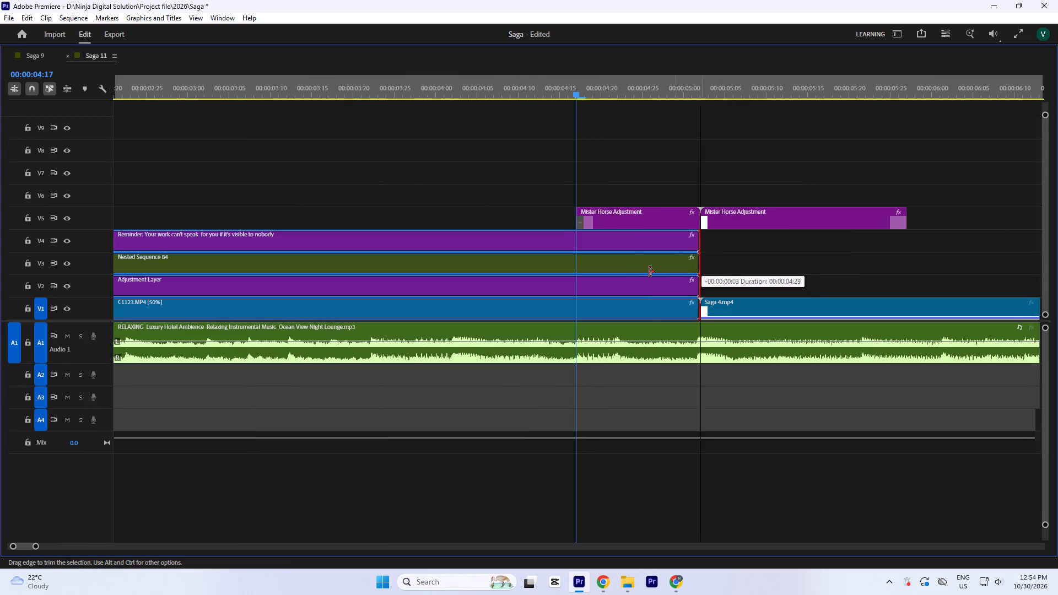
drag(649, 272, 575, 282)
Move Saga 4.mp4 and the two Mister Horse Adjustment clips earlier to close the gap at 00:00:04:17.
drag(647, 174, 741, 316)
drag(741, 314, 673, 311)
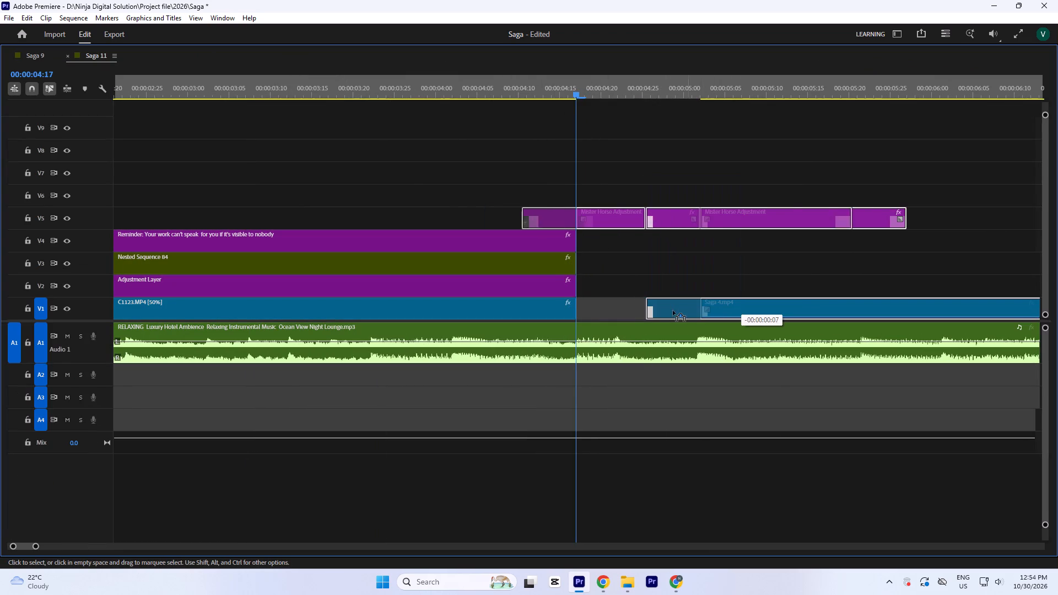
drag(673, 311, 622, 310)
key(minus)
key(minus)
key(minus)
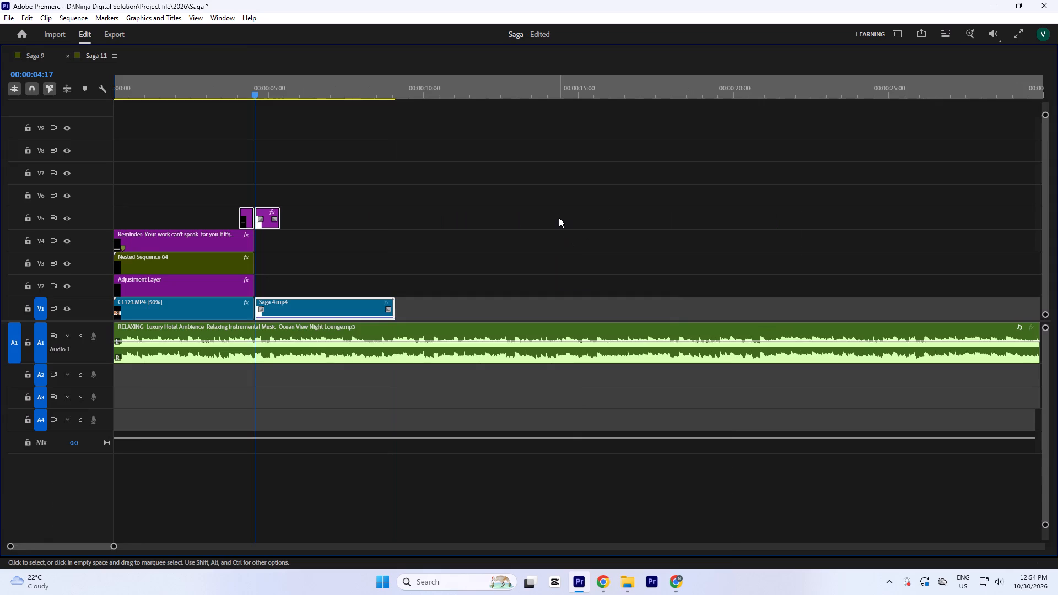
Play through the ending, mark the sequence's Out point at the end of Saga 4.mp4, and save the project.
text(`)
key(space)
key(equal)
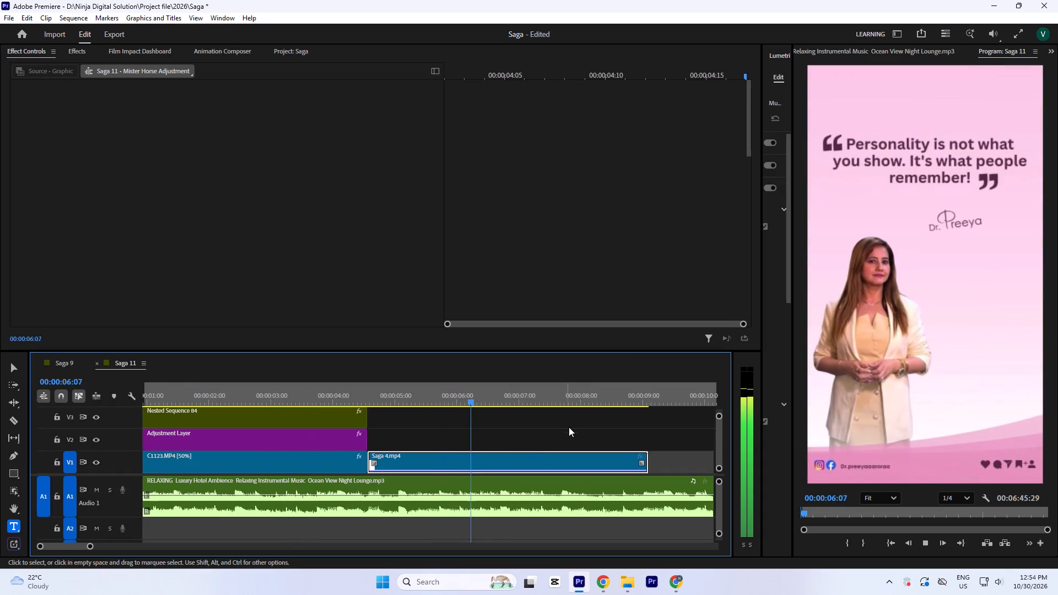
click(573, 423)
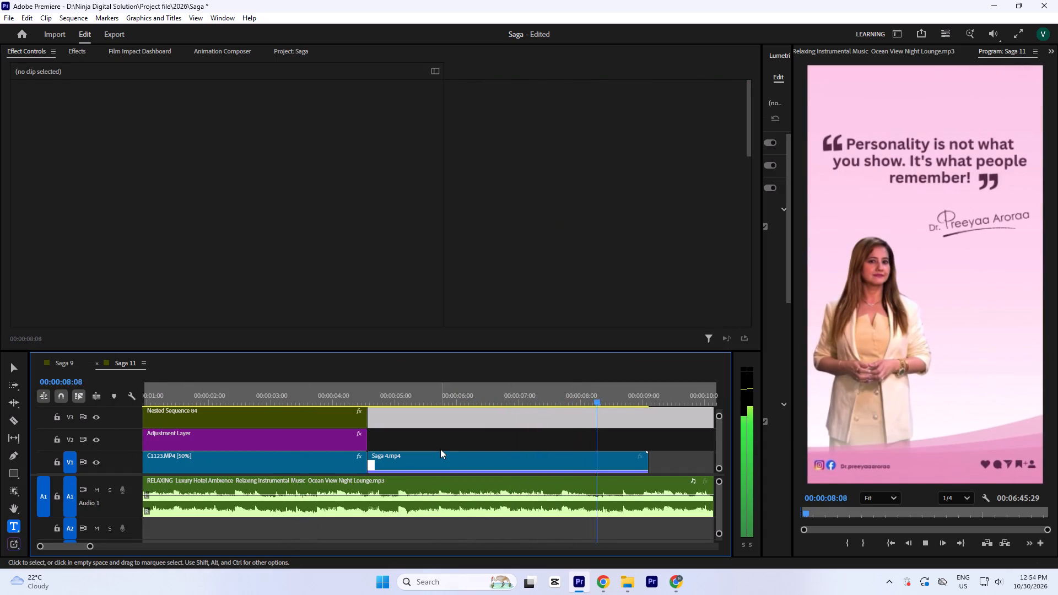
key(space)
key(space)
key(space)
key(equal)
key(equal)
key(equal)
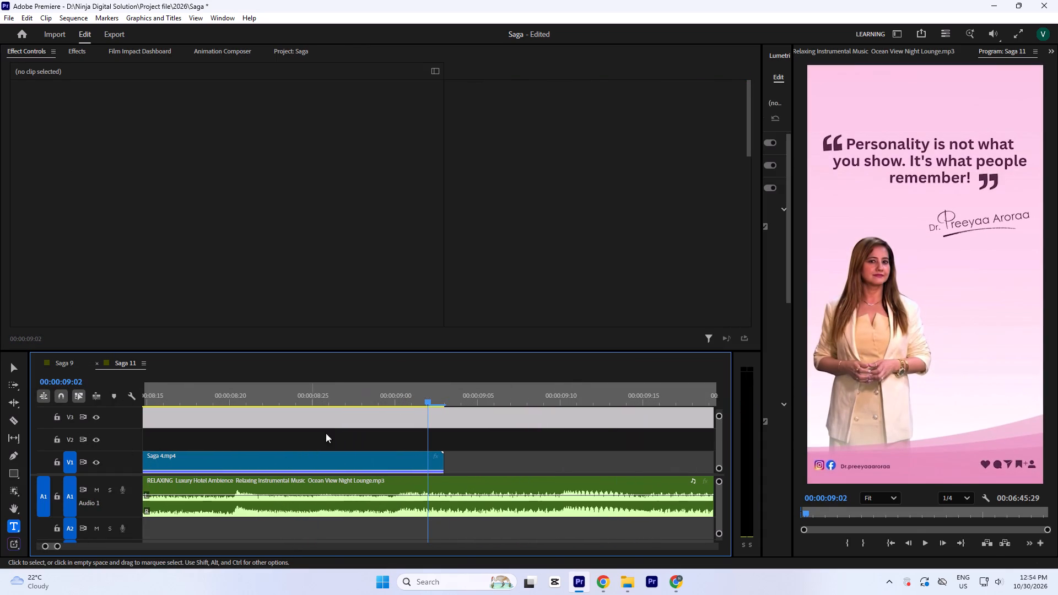
key(equal)
key(o)
key(ctrl+s)
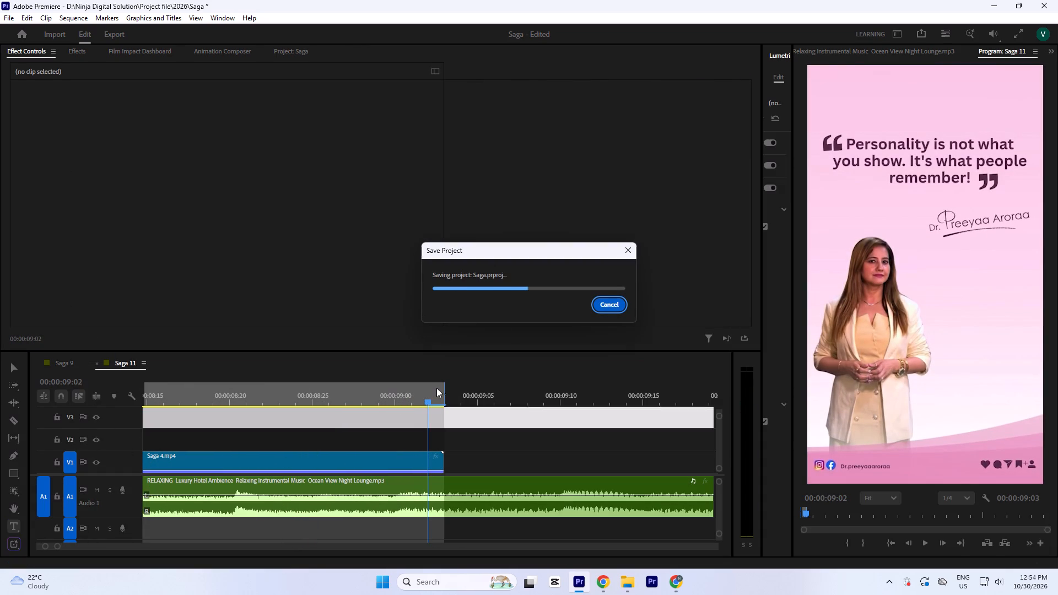
Trim the end of the RELAXING Luxury Hotel Ambience music on A1 to the end of Saga 4.mp4.
text(`---)
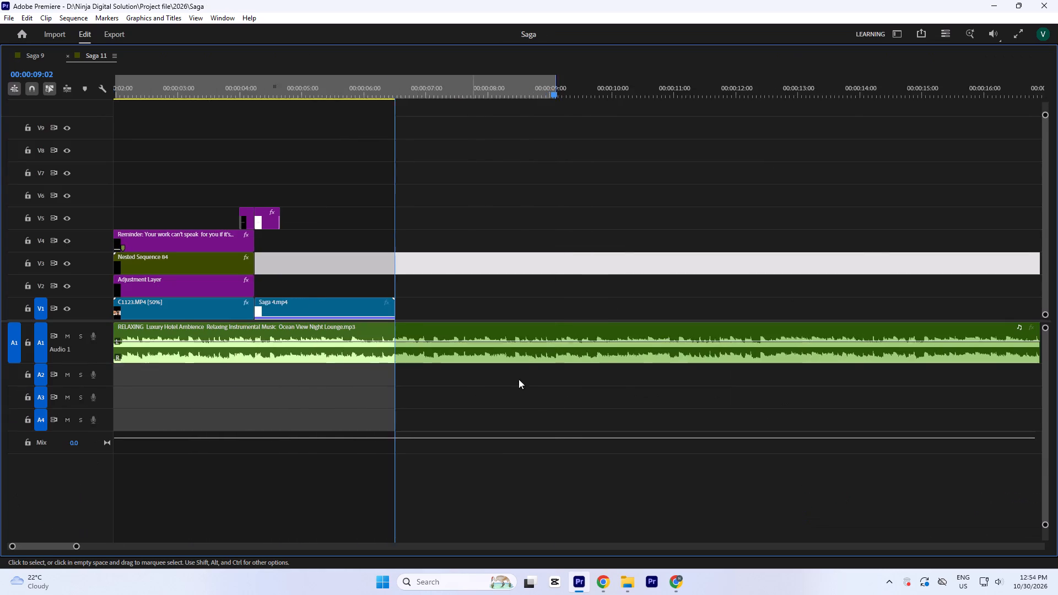
key(minus)
key(minus)
key(minus)
key(minus)
drag(854, 355, 850, 357)
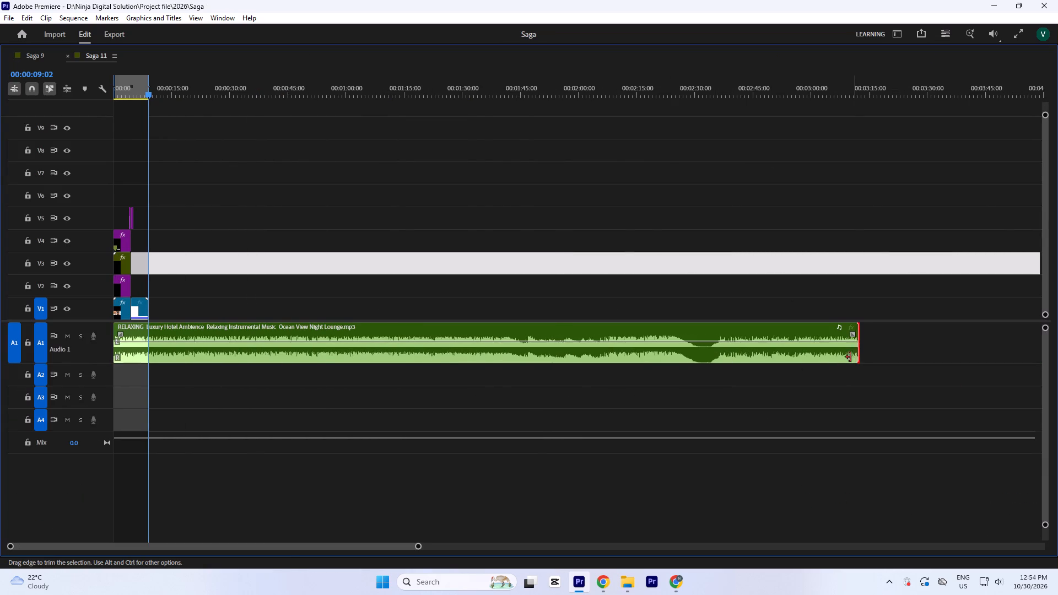
drag(850, 357, 143, 377)
key(equal)
key(equal)
key(equal)
key(equal)
key(equal)
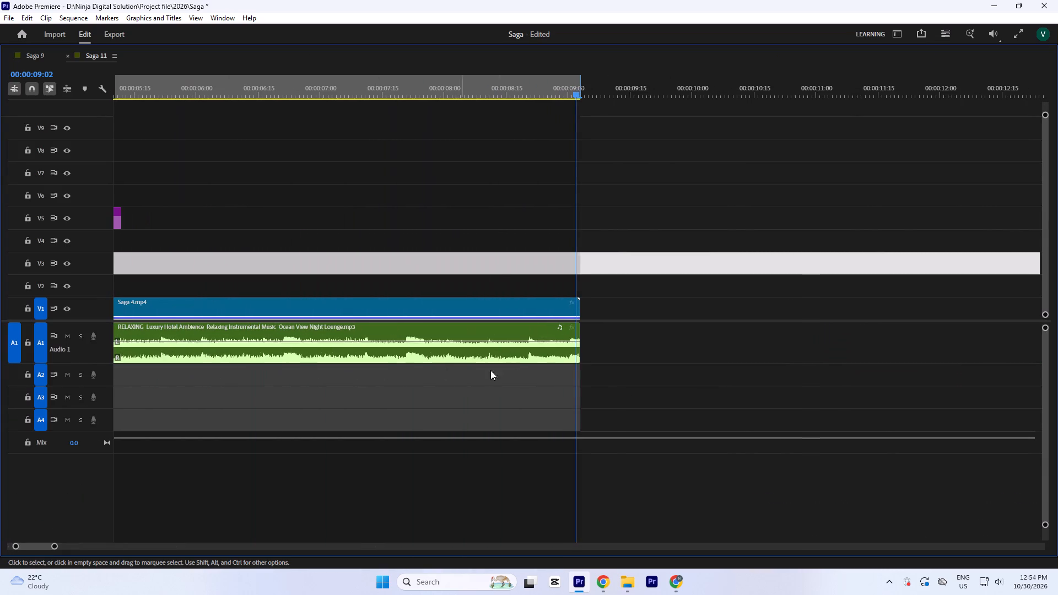
drag(583, 358, 588, 361)
Apply the default audio transition to the music clip and lengthen its closing fade-out to about 00:00:01:06.
click(530, 353)
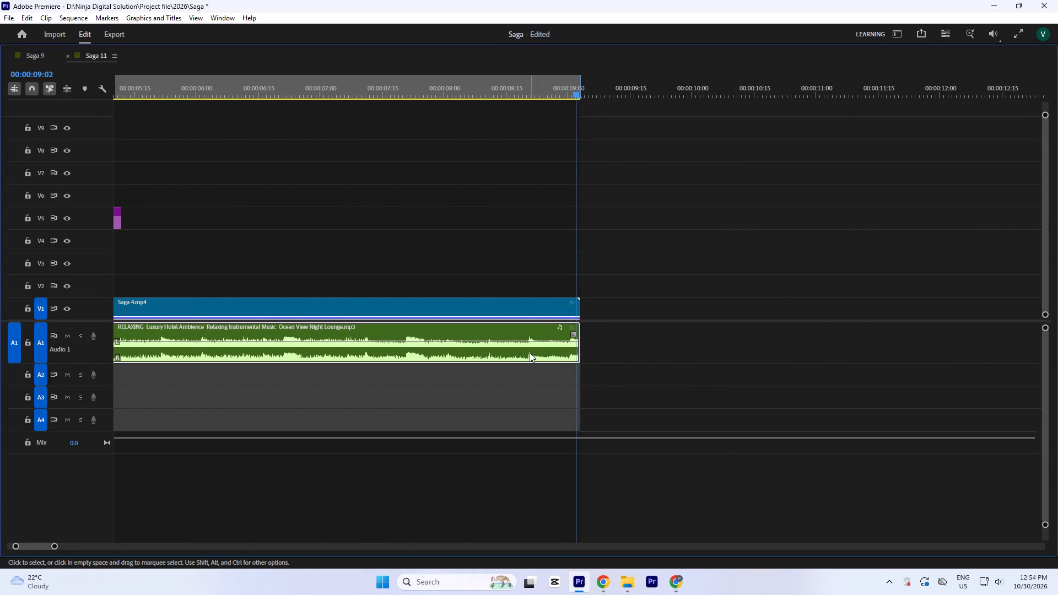
key(shift+d)
click(428, 99)
key(space)
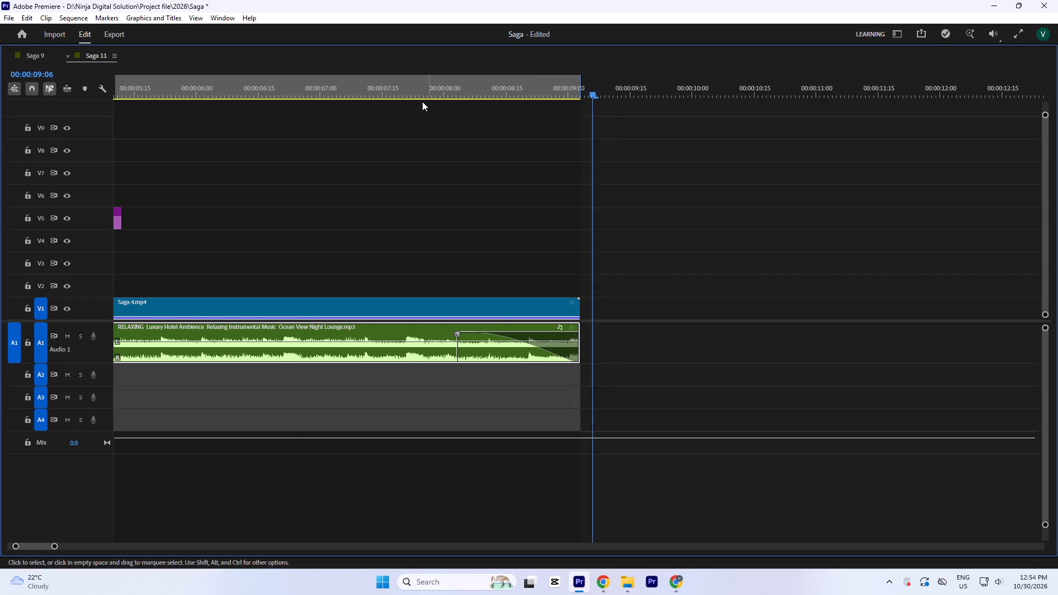
click(413, 85)
key(space)
key(space)
drag(458, 336, 426, 346)
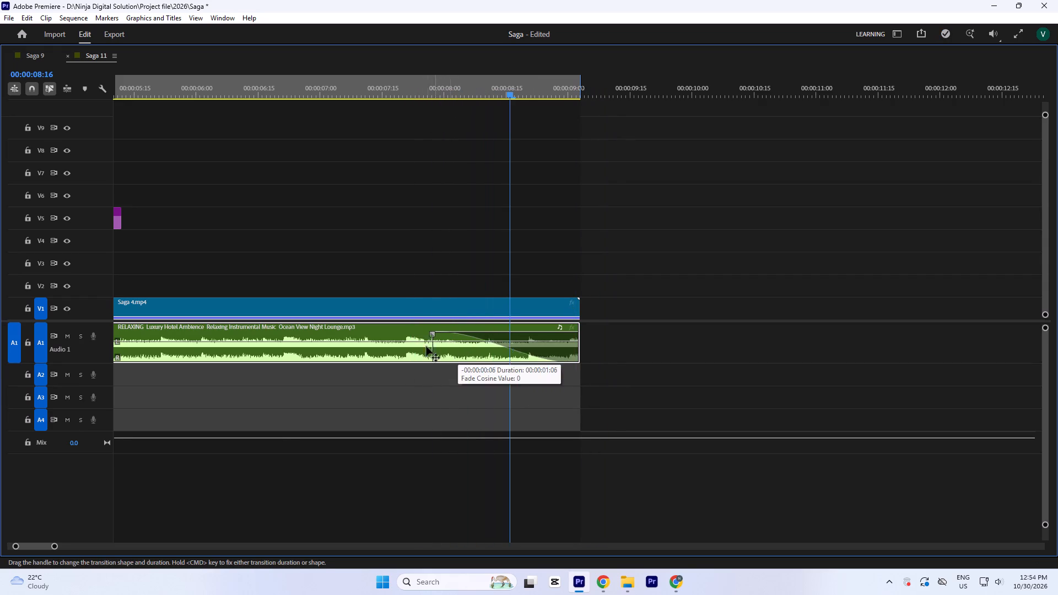
drag(426, 346, 424, 346)
Delete the fade-in at the start of the music clip and save the project.
key(space)
key(space)
key(Return)
key(equal)
key(space)
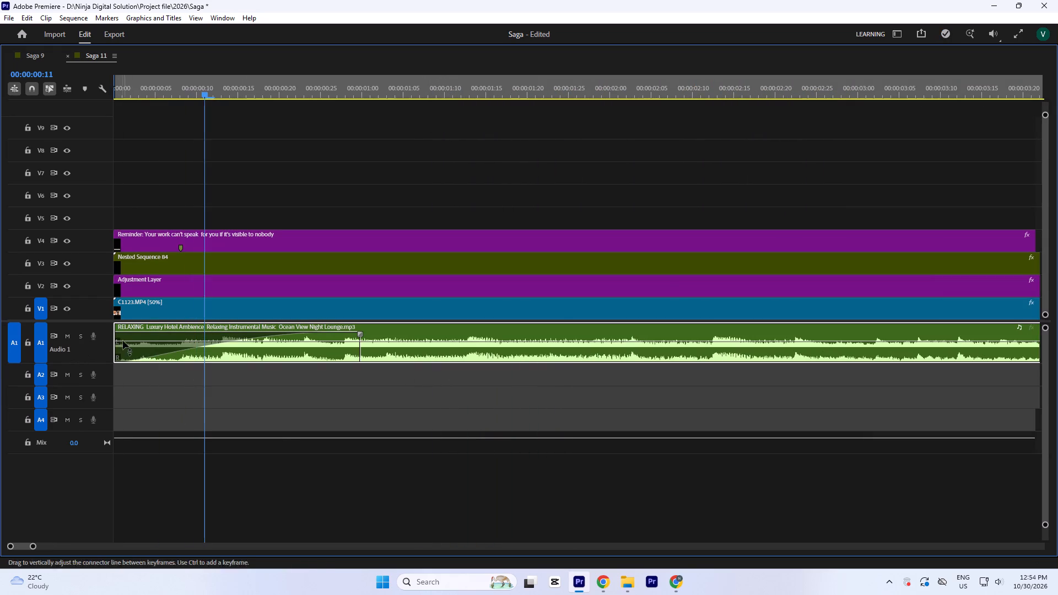
click(136, 353)
key(Delete)
key(ctrl+s)
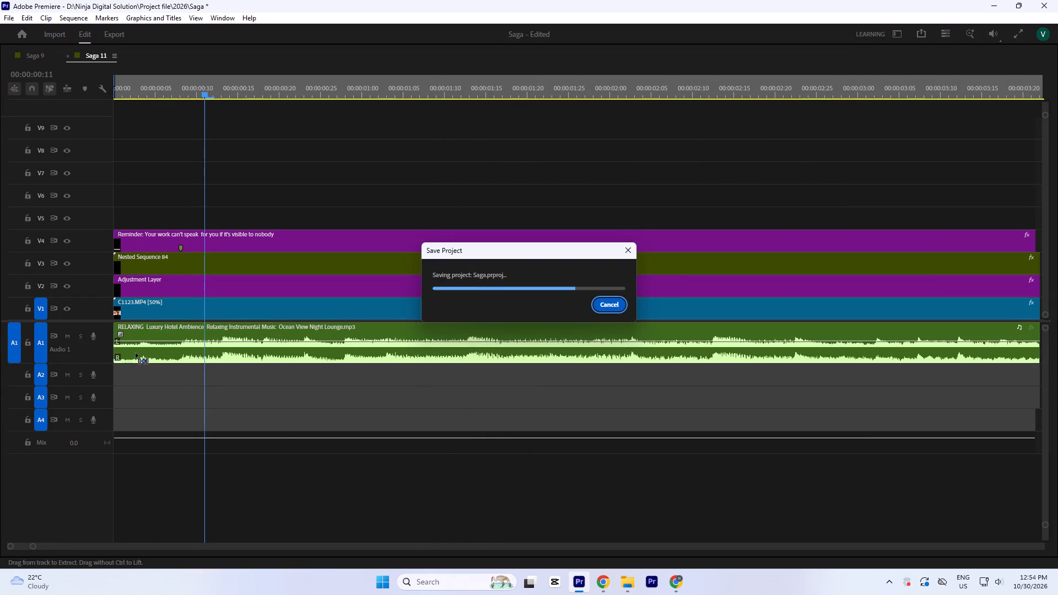
Play the opening from the start and check the settings of Nested Sequence 84 on V3.
key(grave)
key(Return)
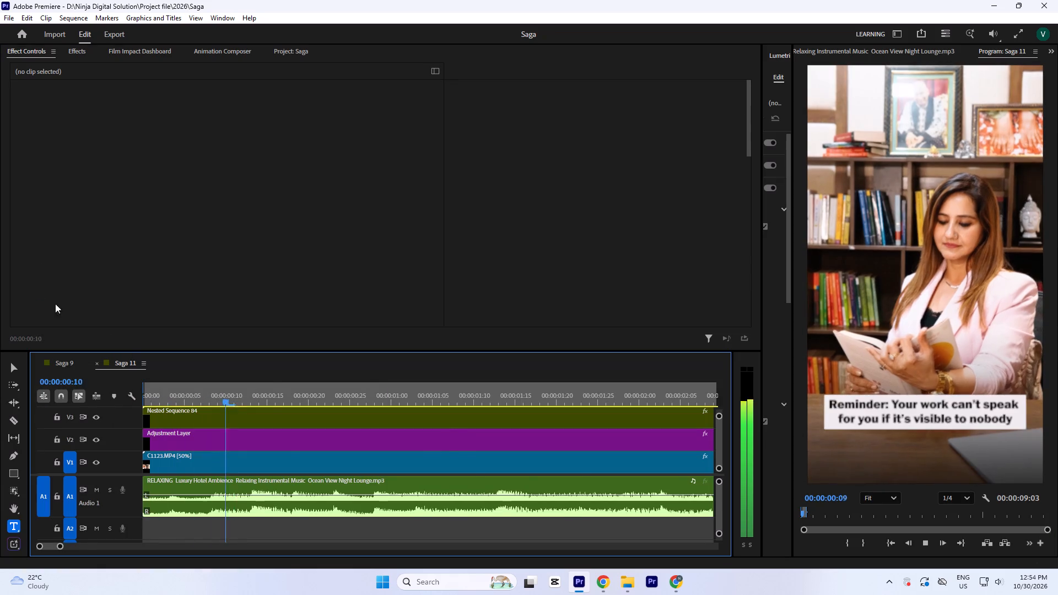
key(minus)
key(minus)
key(minus)
key(minus)
key(space)
click(182, 418)
scroll(438, 216, down, 4)
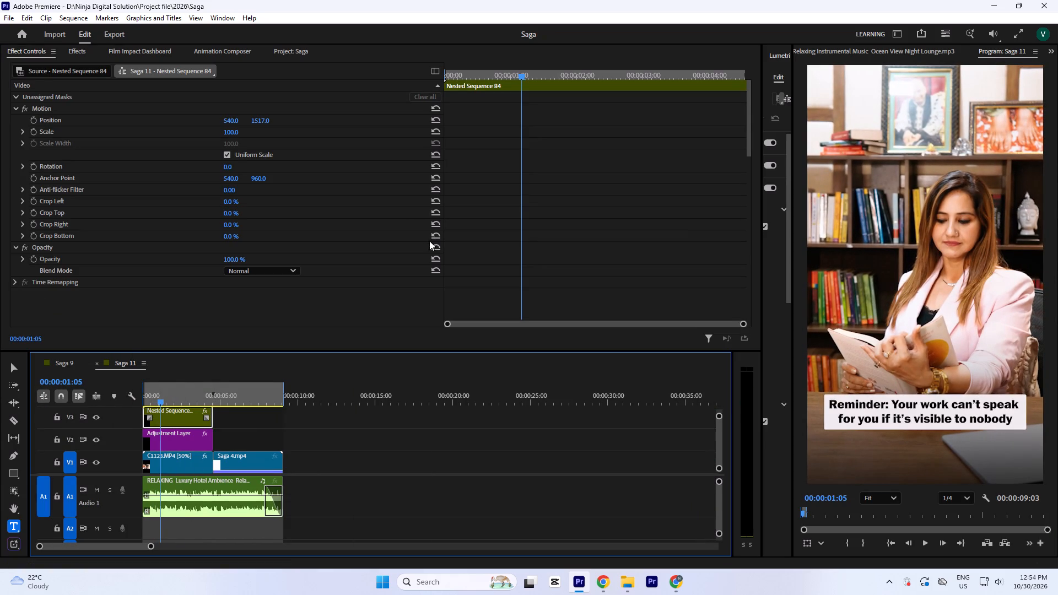
Nest the C1123.MP4 clip on V1, keeping the default sequence name.
click(187, 461)
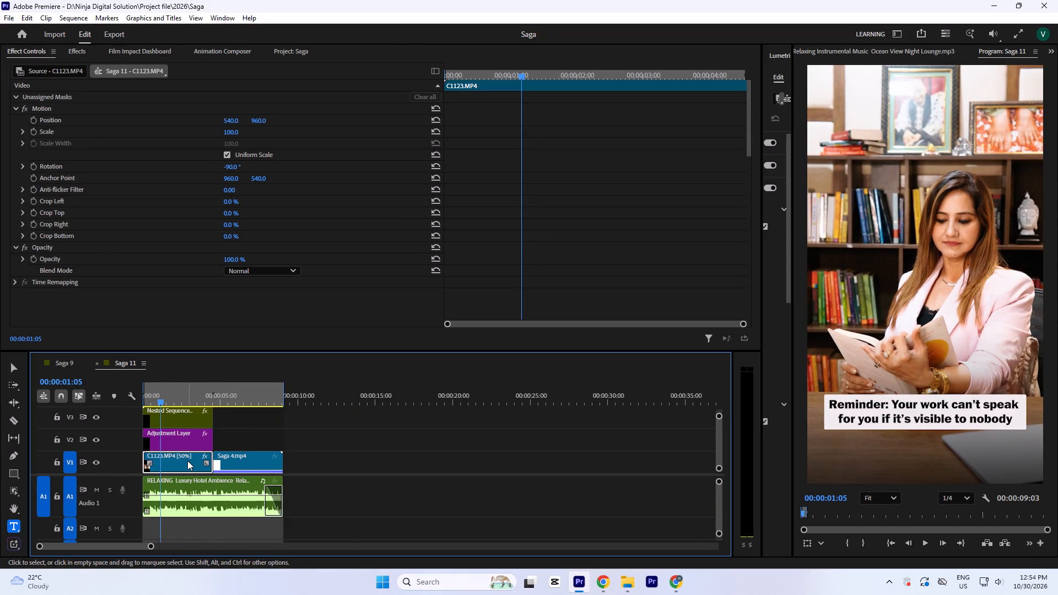
key(n)
key(Return)
Search the effects for "warp" and apply Warp Stabilizer to the new nested clip on V1.
click(187, 461)
click(78, 47)
click(66, 70)
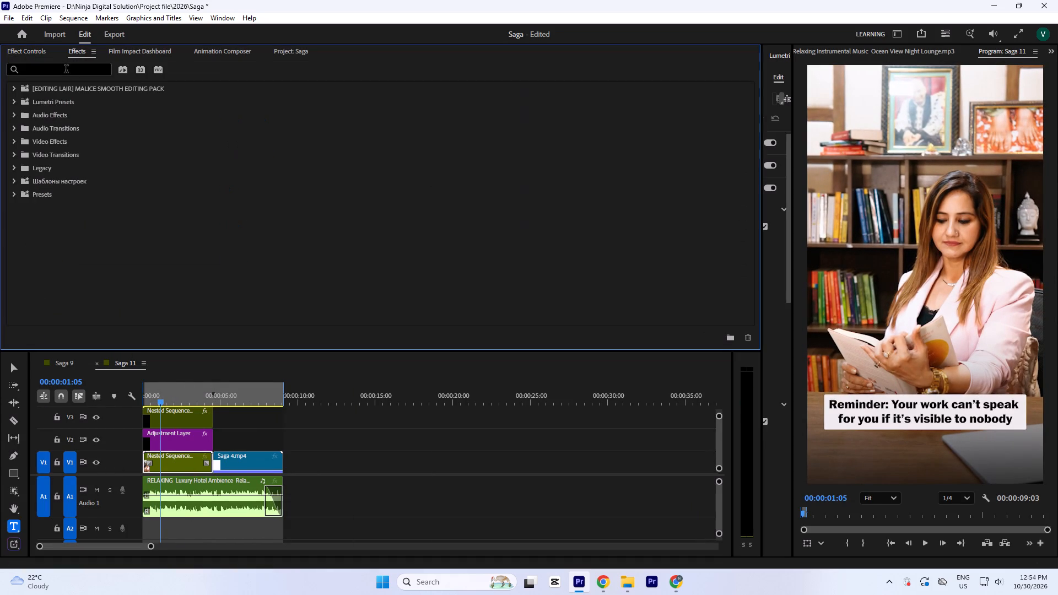
text(warp)
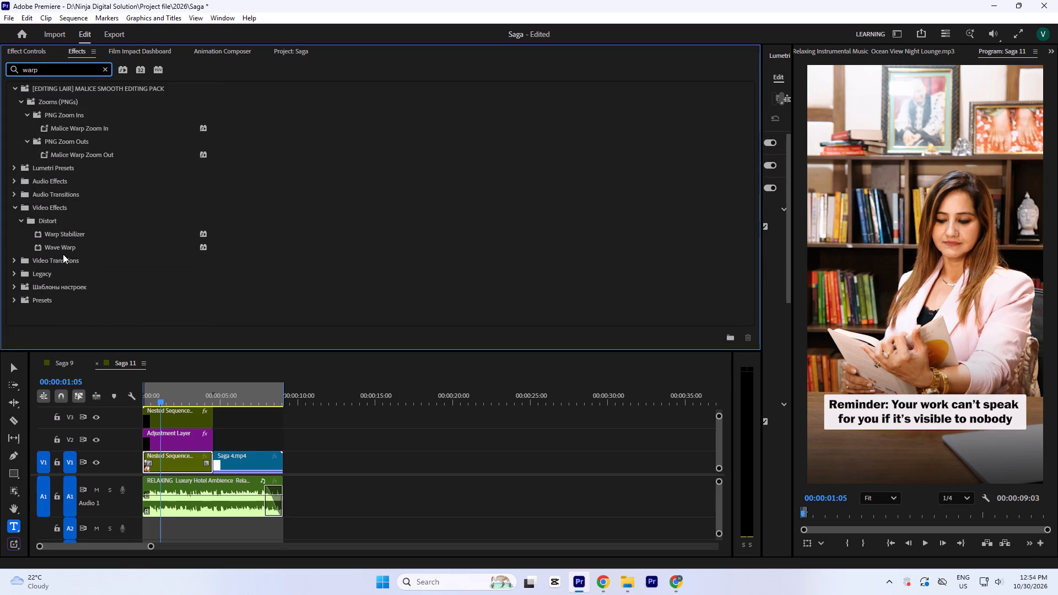
double_click(69, 230)
Set the Warp Stabilizer smoothness to 10% on the nested V1 clip, check the stabilized frame, and save the project.
click(34, 48)
scroll(95, 162, down, 6)
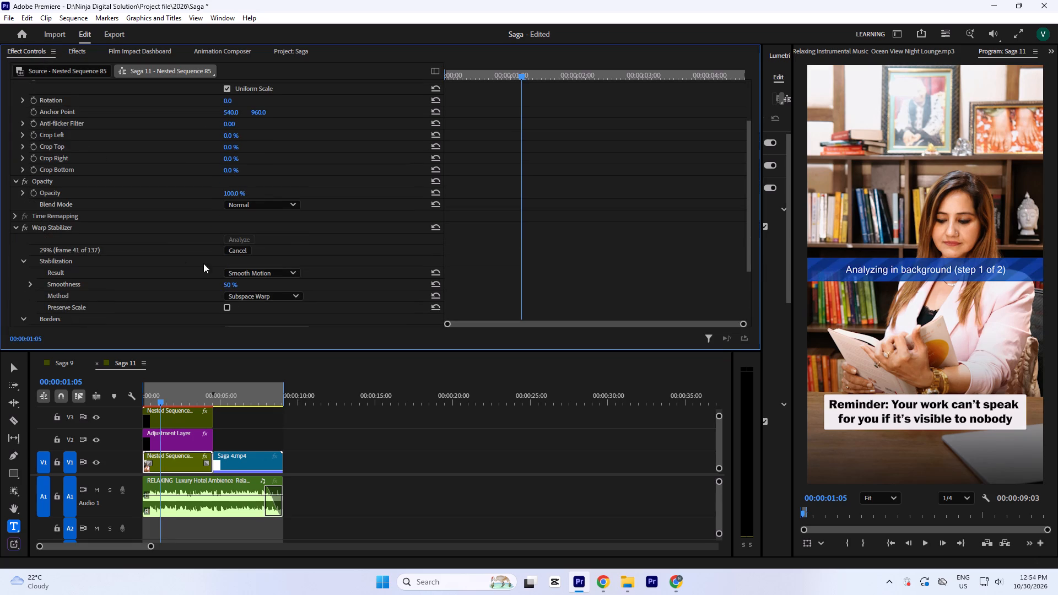
click(230, 285)
key(1)
key(0)
click(618, 162)
click(188, 392)
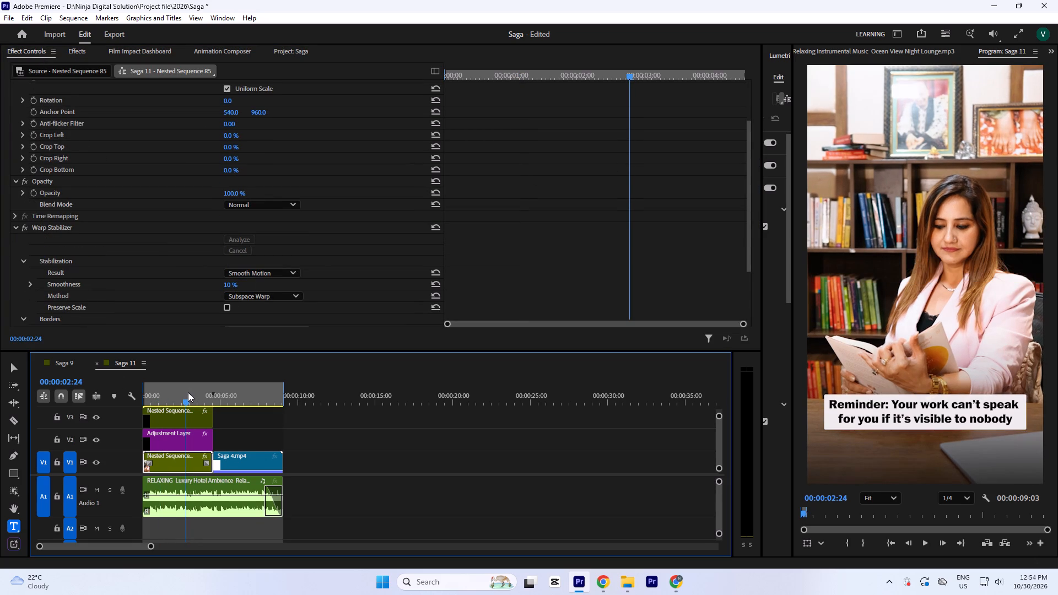
key(ctrl+s)
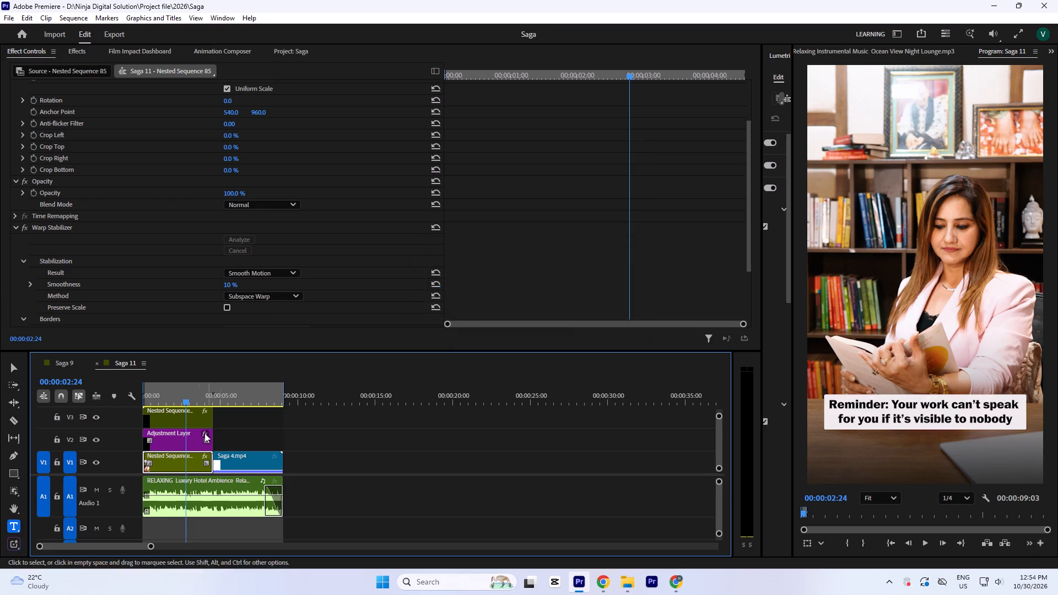
Play the opening from the start to review the stabilized shot's motion.
key(Return)
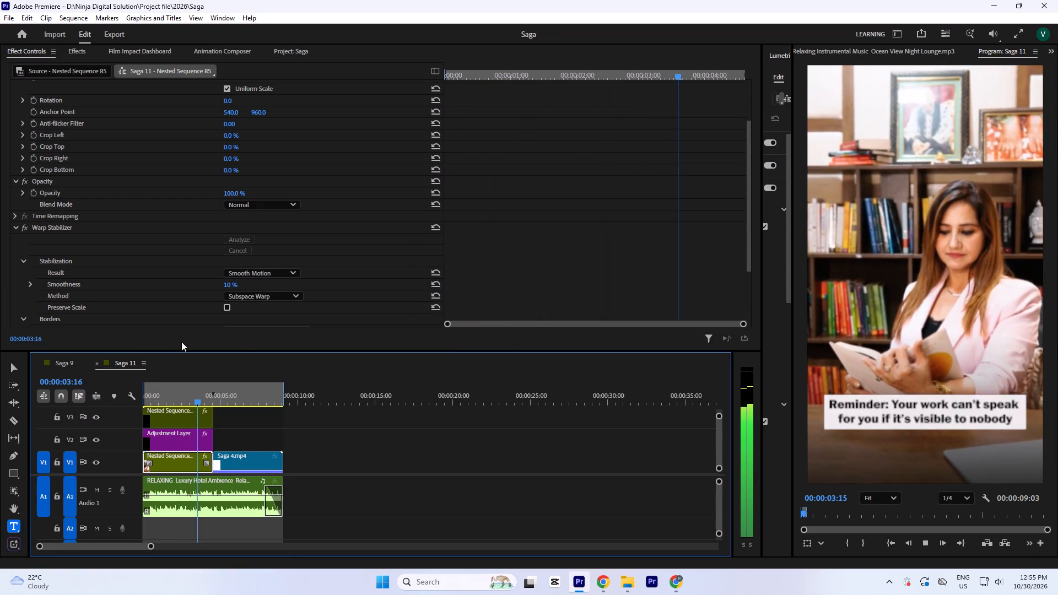
key(space)
click(186, 385)
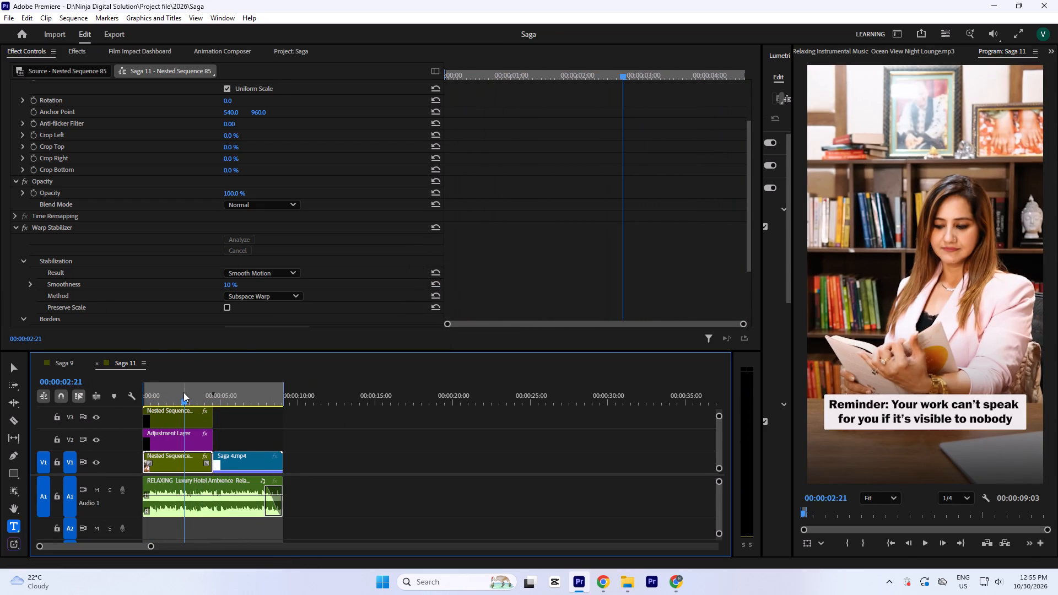
drag(172, 399, 82, 407)
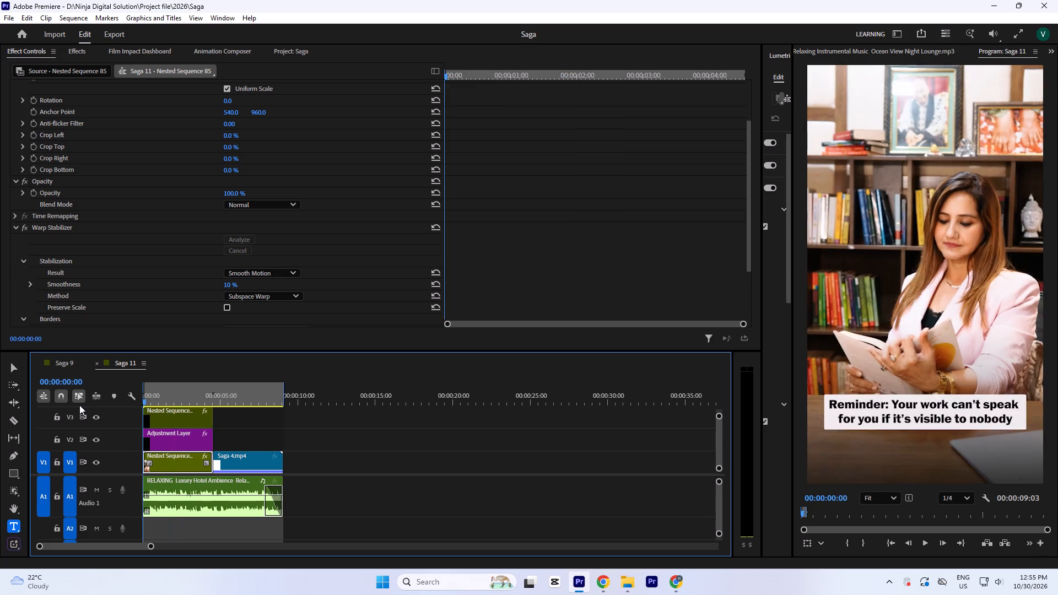
key(space)
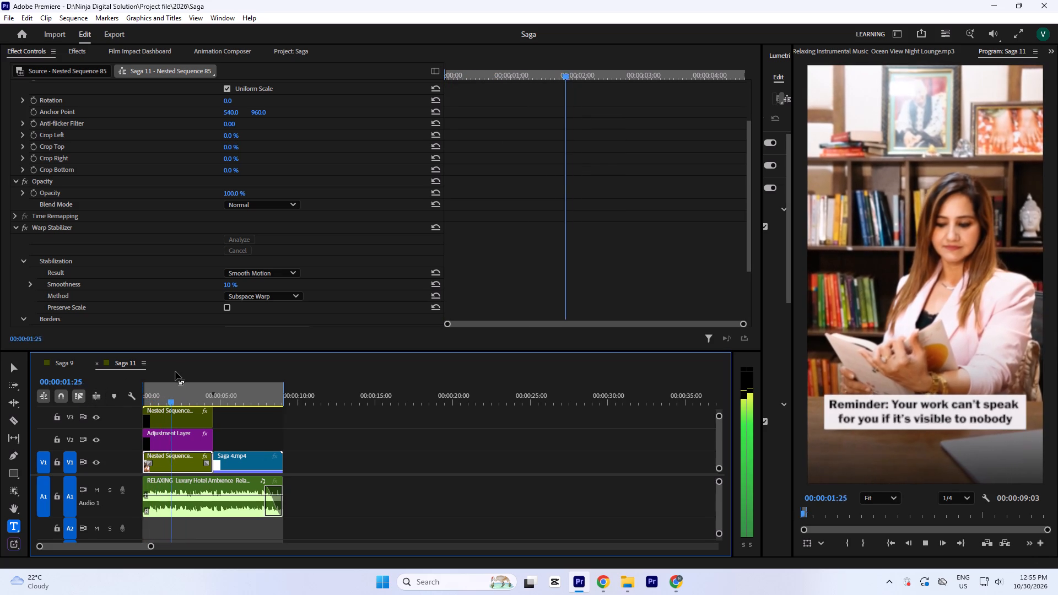
key(space)
Enable Position and Scale keyframes on the V1 nested clip and move both keyframes to the clip's start.
scroll(492, 246, up, 4)
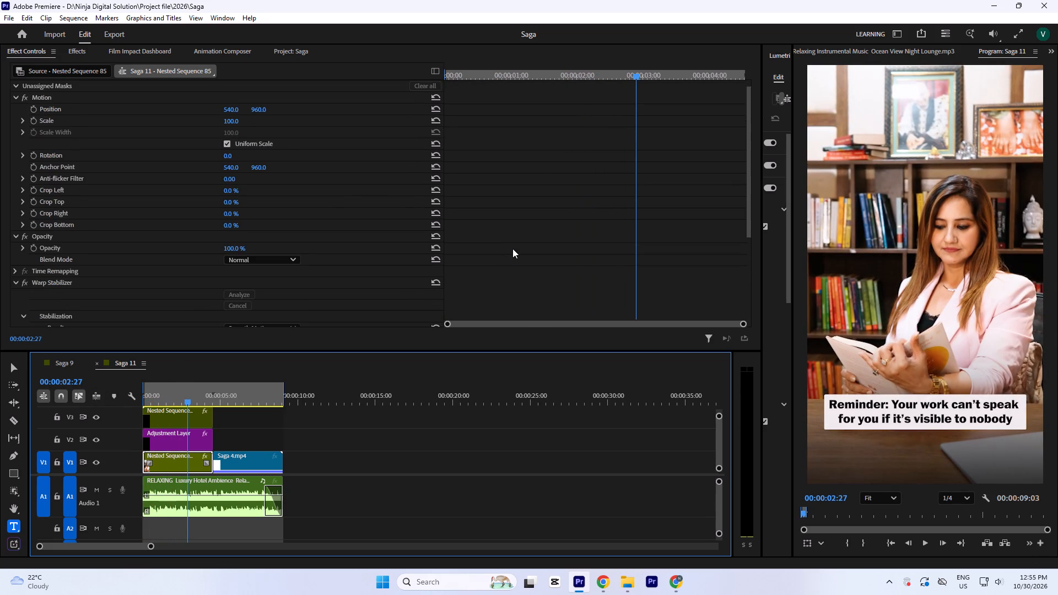
scroll(512, 248, up, 18)
click(35, 121)
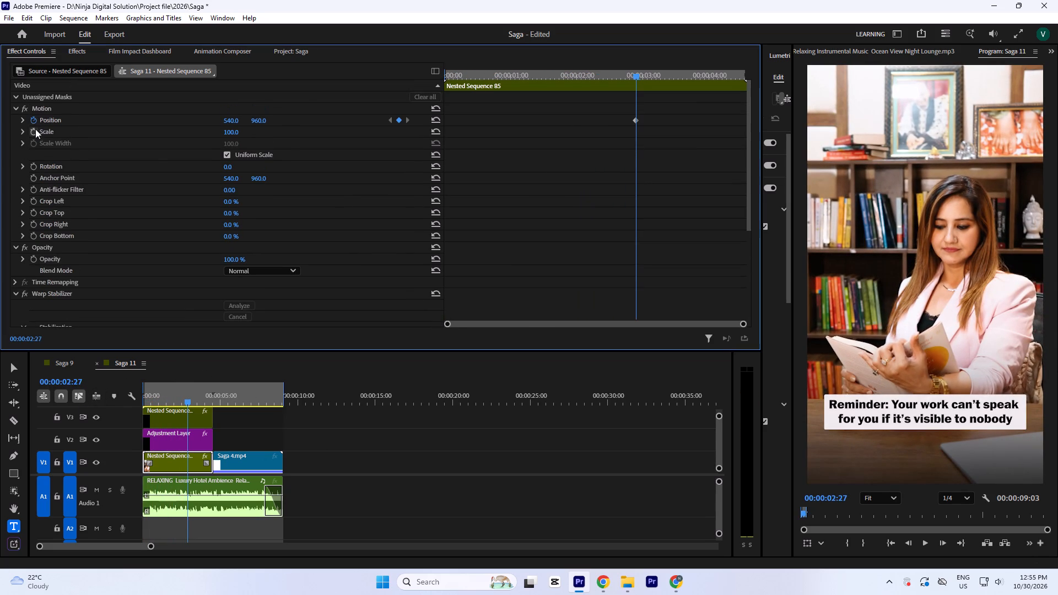
click(35, 131)
drag(658, 160, 620, 103)
drag(655, 142, 603, 99)
drag(637, 132, 0, 148)
key(minus)
key(minus)
key(minus)
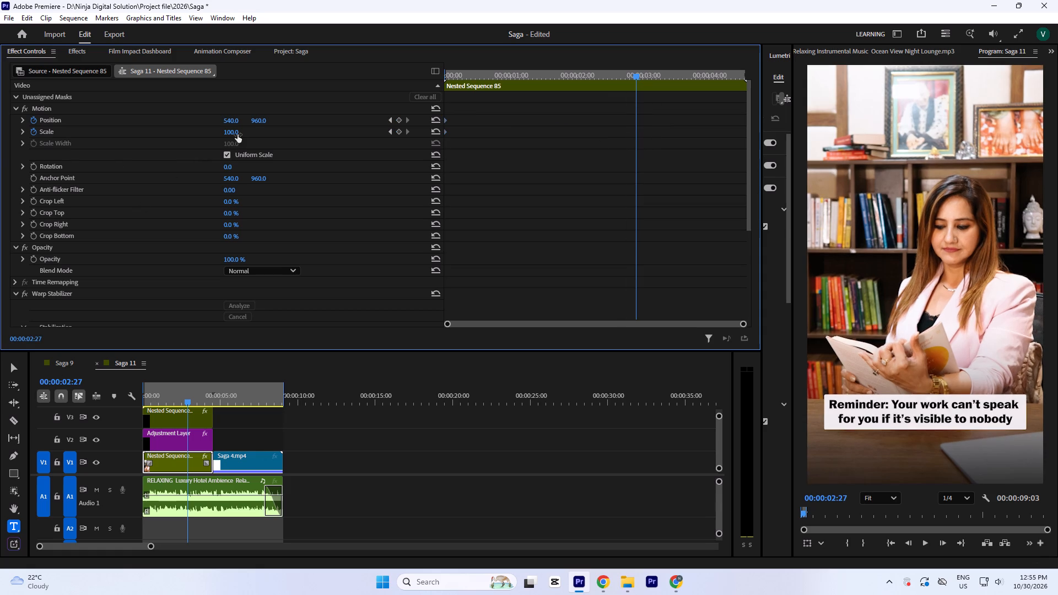
Keyframe the V1 nested clip's Scale at 00:00:02:27, trying 105 before settling on 110.
click(237, 134)
key(1)
key(0)
key(5)
click(532, 166)
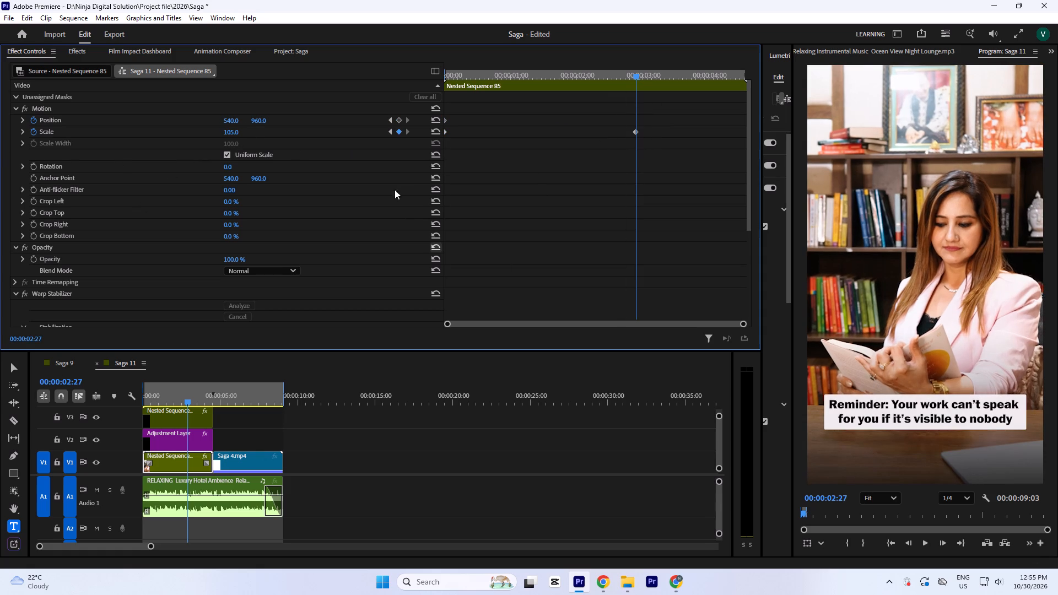
click(232, 132)
text(11)
key(0)
click(579, 153)
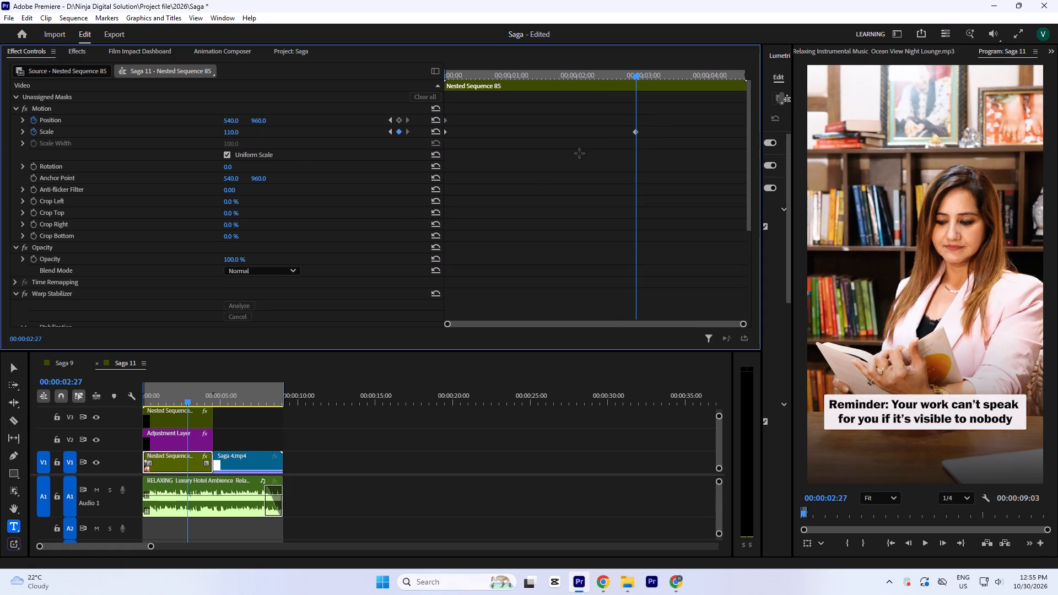
Shift the V1 nested clip's Position to 503, 934 at 00:00:02:27 to reframe the woman.
drag(229, 117, 222, 137)
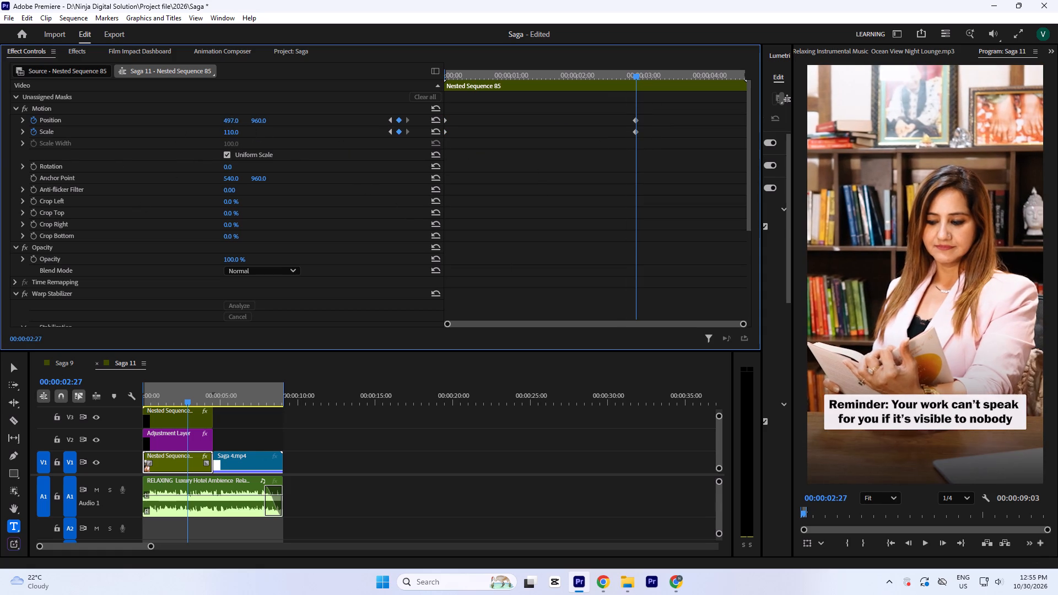
drag(222, 137, 222, 133)
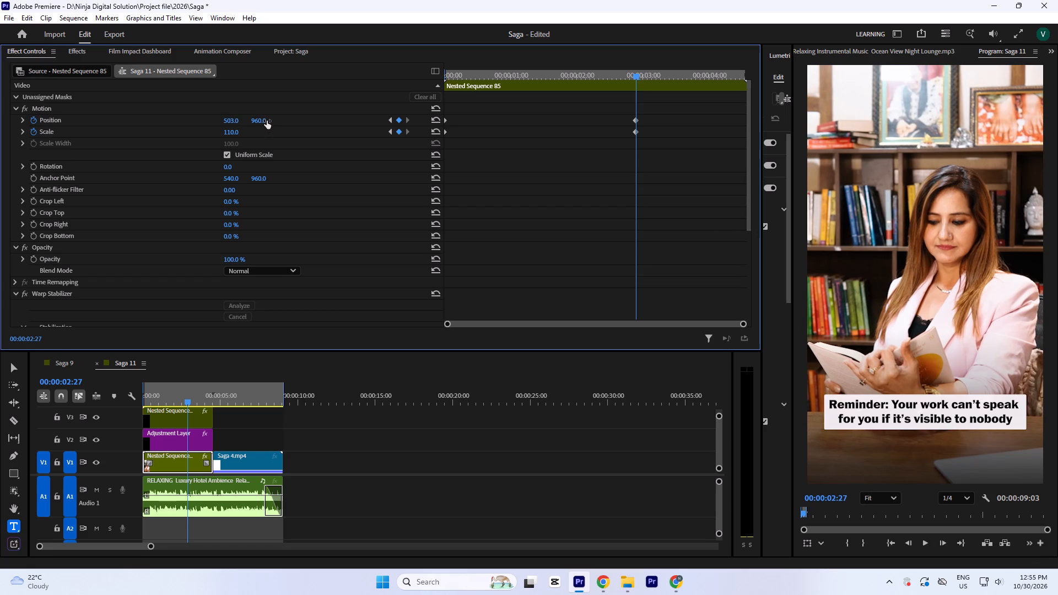
drag(267, 121, 269, 135)
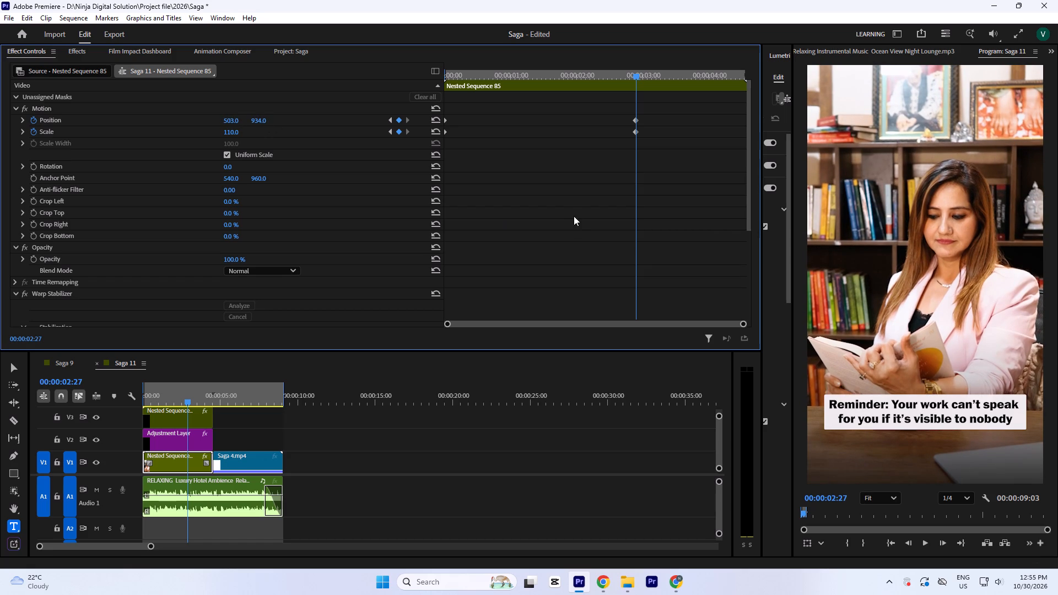
click(574, 214)
key(minus)
Move the second Position and Scale keyframes to the nested clip's end so the zoom spans the whole shot.
drag(607, 122, 687, 149)
drag(636, 133, 930, 180)
click(616, 161)
key(minus)
key(minus)
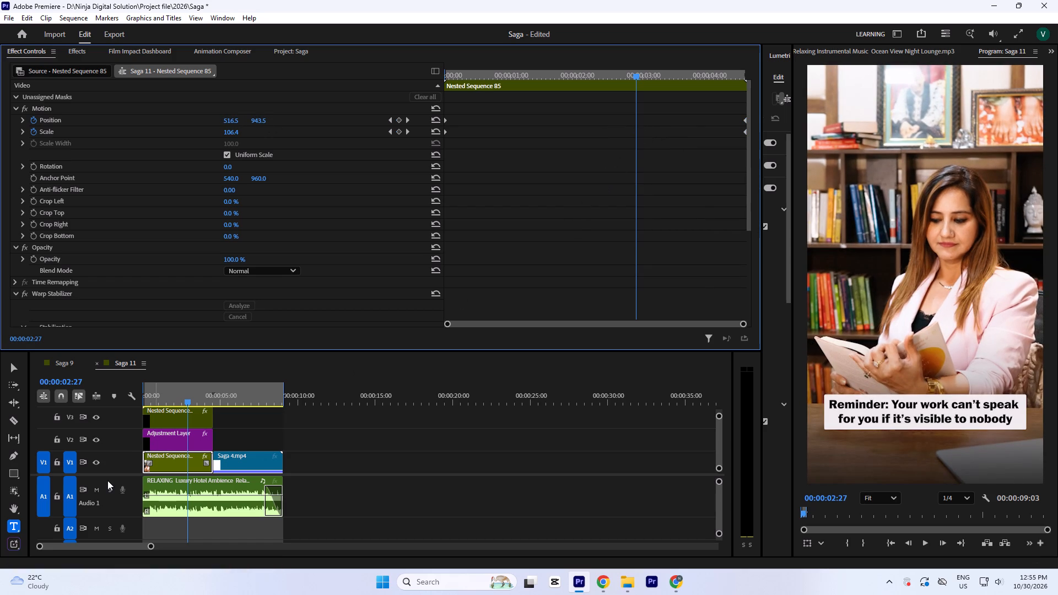
Compare the picture with the V2 and V3 track outputs switched off and on, leaving both tracks enabled.
click(99, 440)
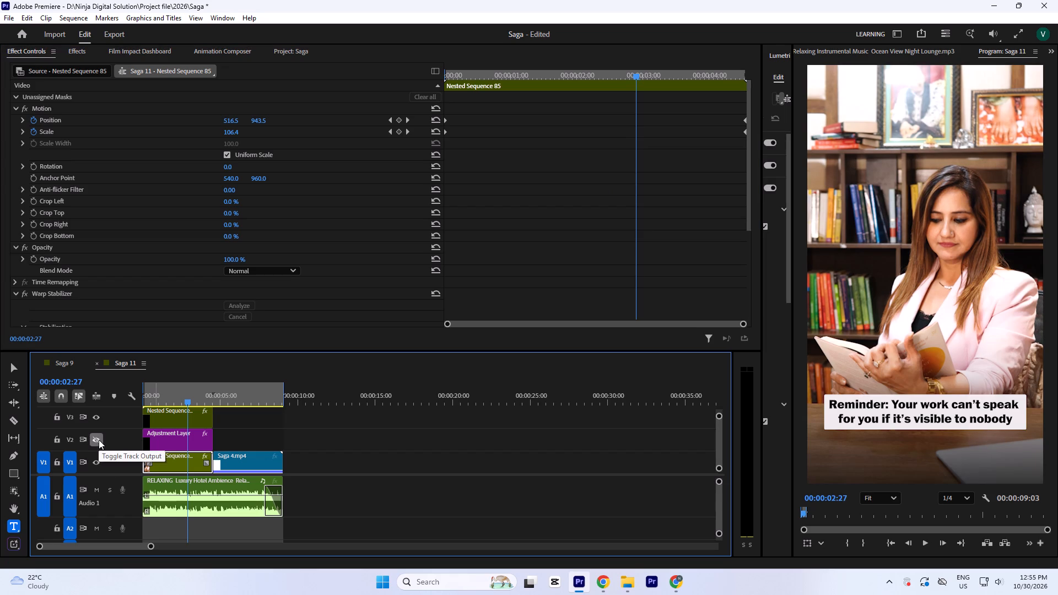
click(99, 440)
click(99, 440)
click(99, 440)
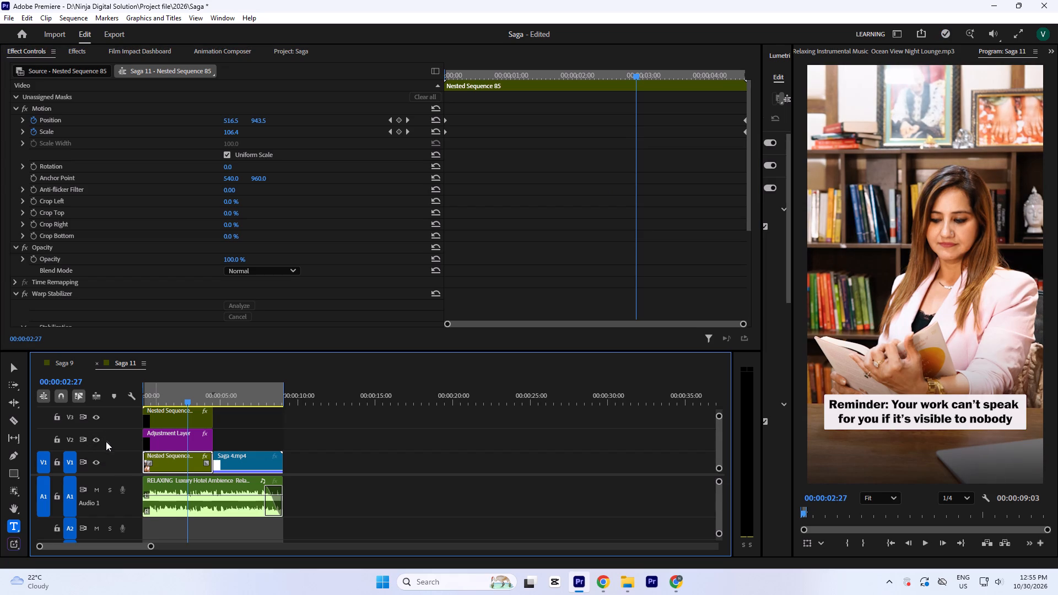
click(185, 391)
text(`==)
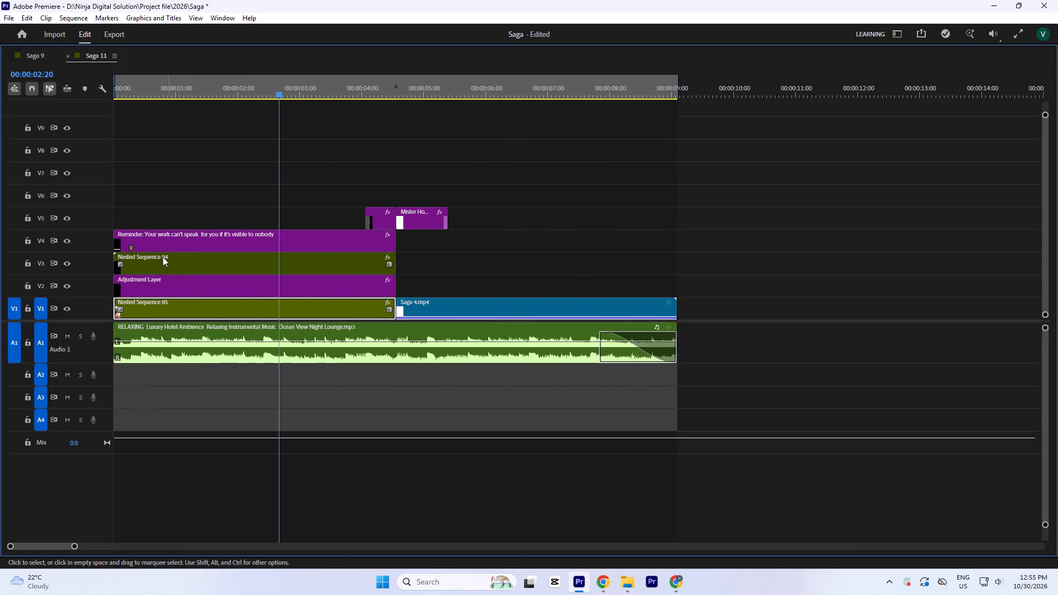
click(73, 264)
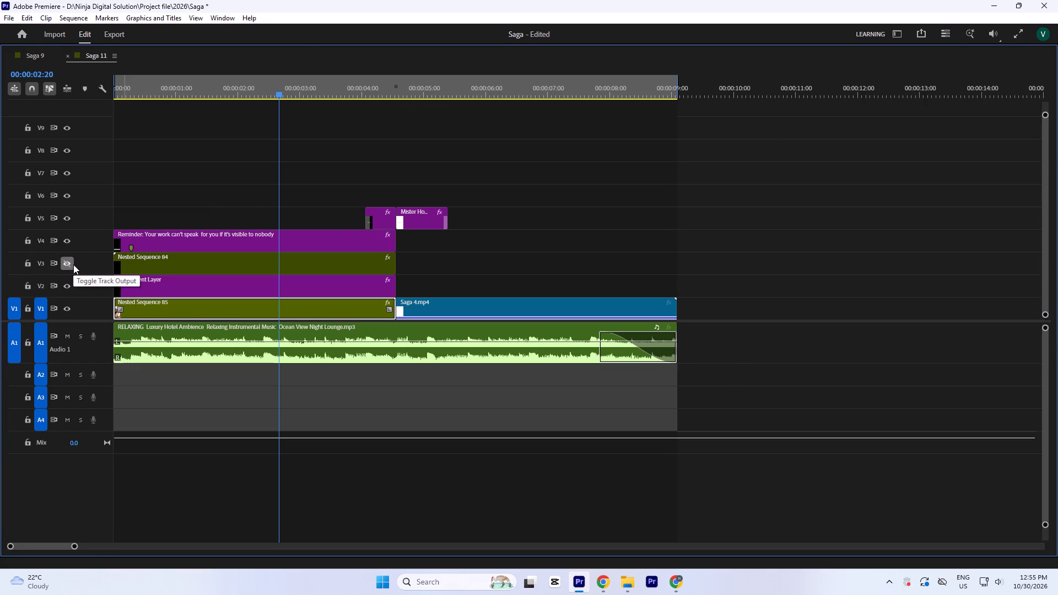
key(grave)
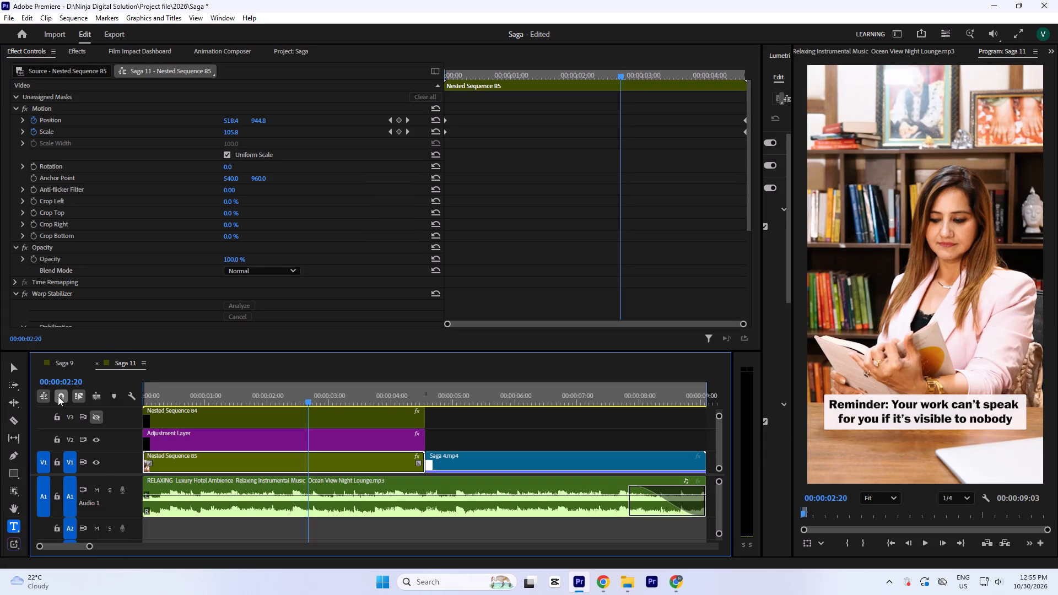
click(102, 417)
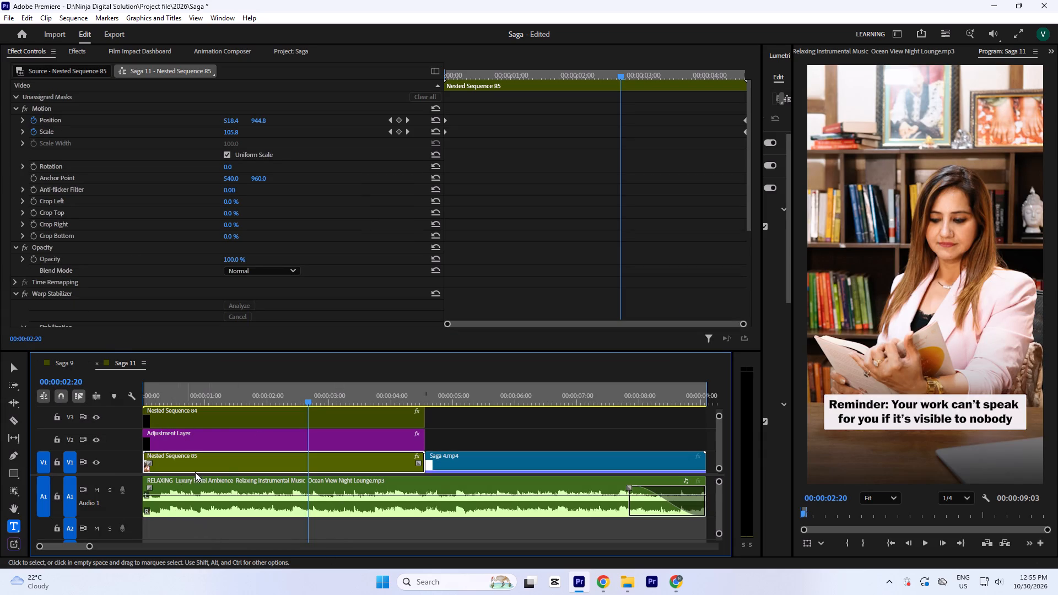
Select the V2 Adjustment Layer, widen the view of its Lumetri Color controls, and save the project.
click(305, 399)
click(298, 440)
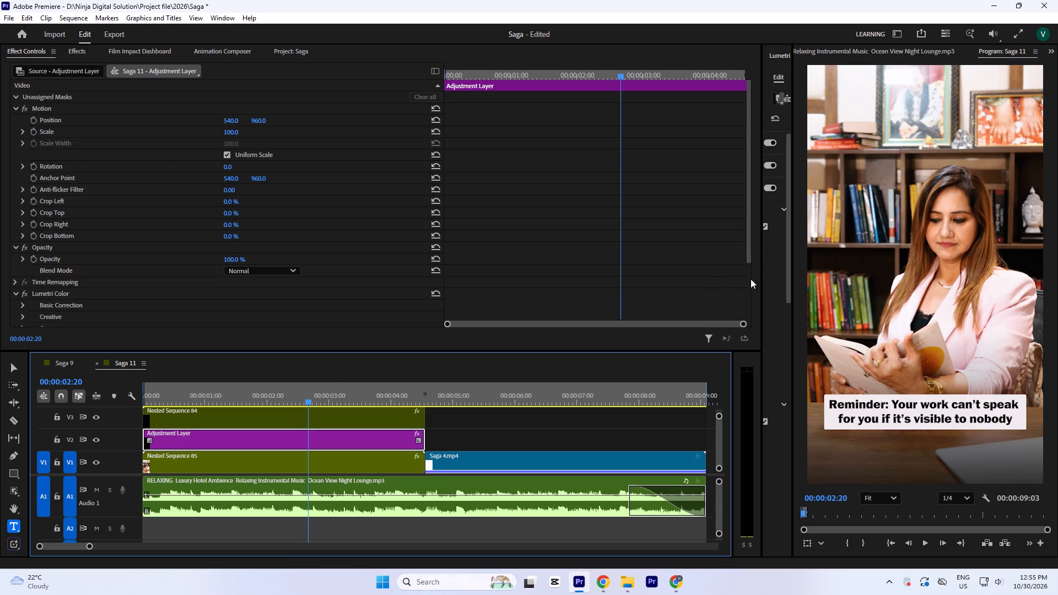
drag(762, 286, 627, 307)
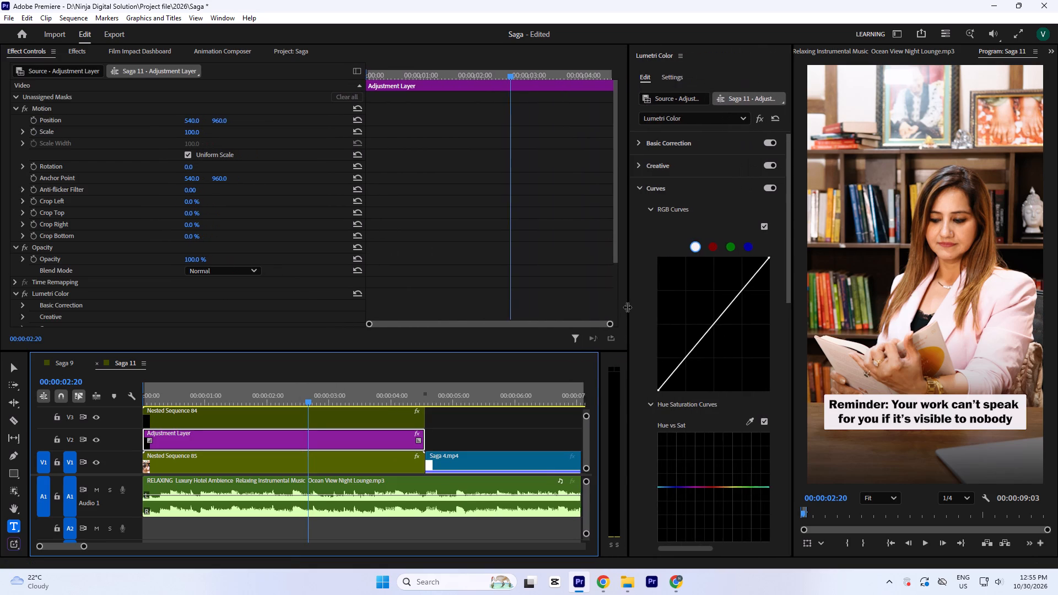
drag(627, 307, 611, 312)
key(ctrl+s)
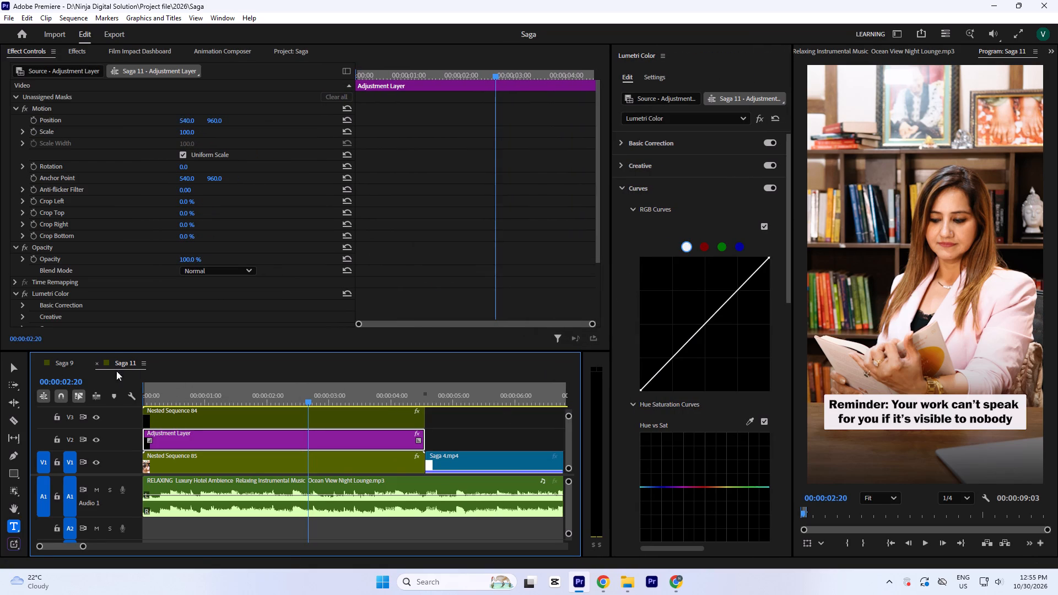
Check the opening shot's frame at 00:00:01:28.
click(264, 387)
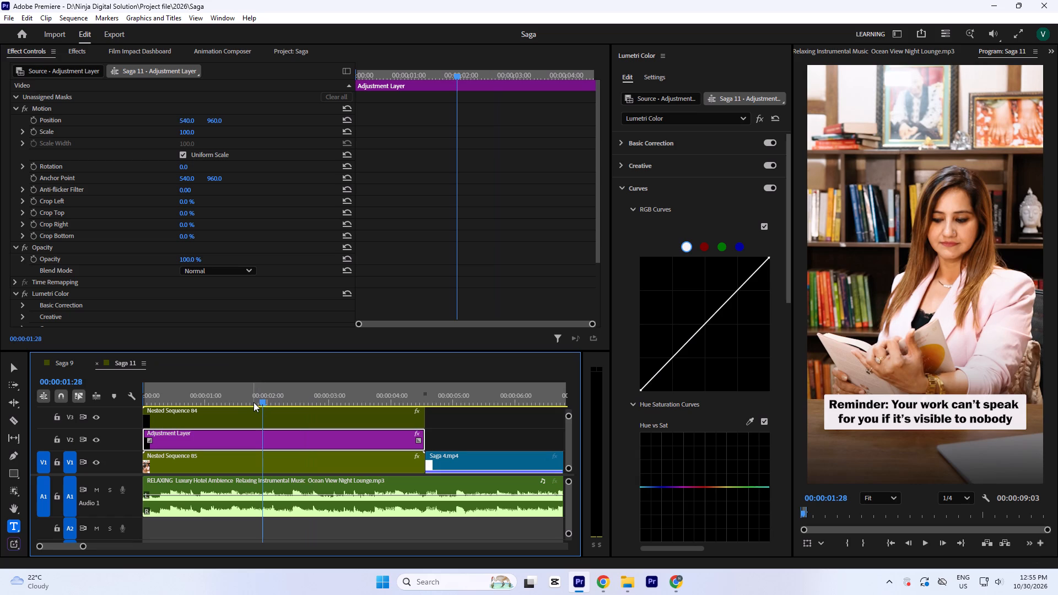
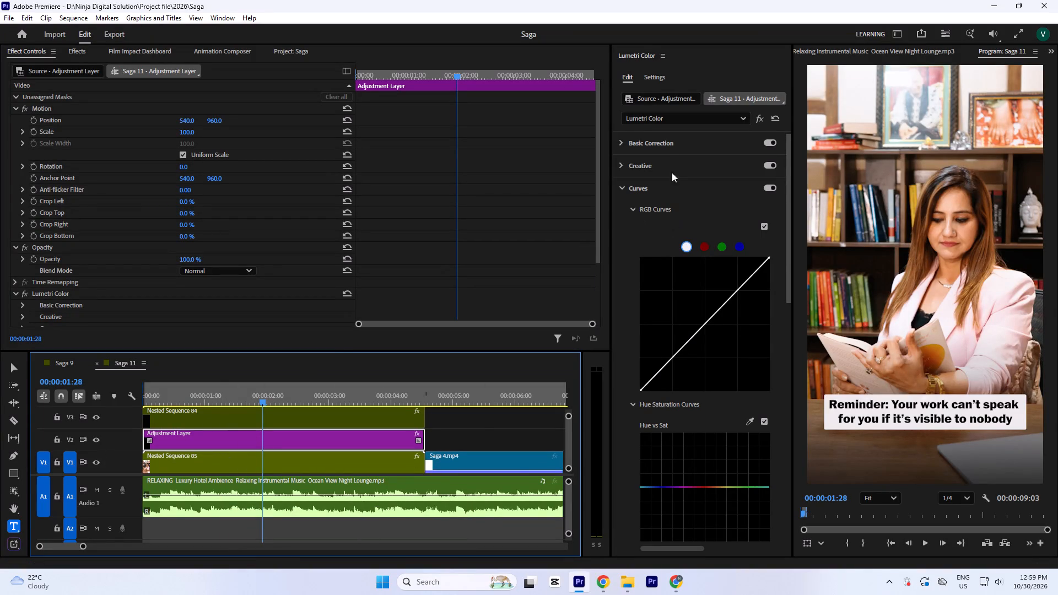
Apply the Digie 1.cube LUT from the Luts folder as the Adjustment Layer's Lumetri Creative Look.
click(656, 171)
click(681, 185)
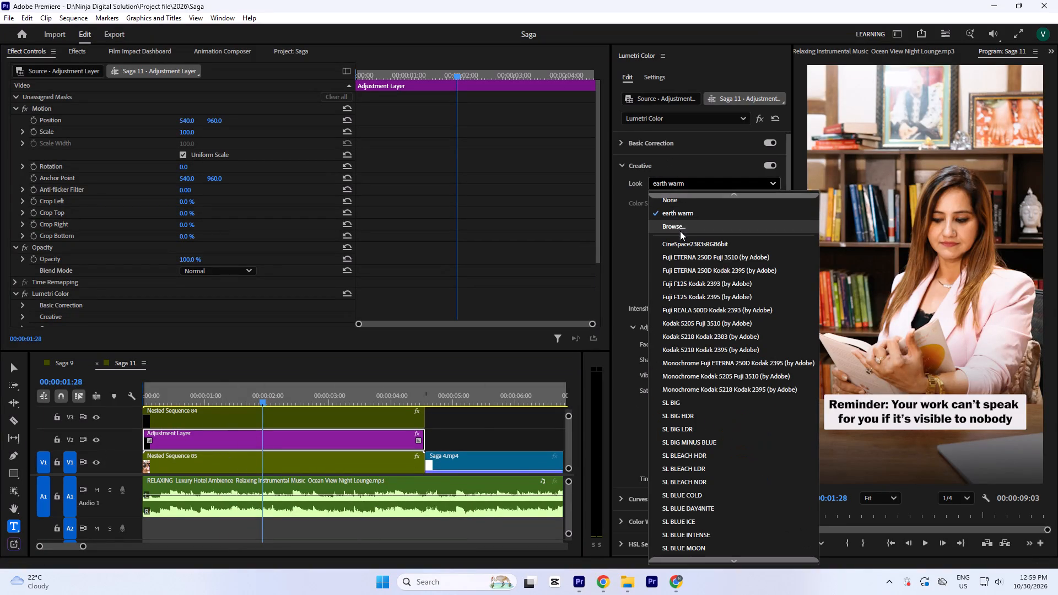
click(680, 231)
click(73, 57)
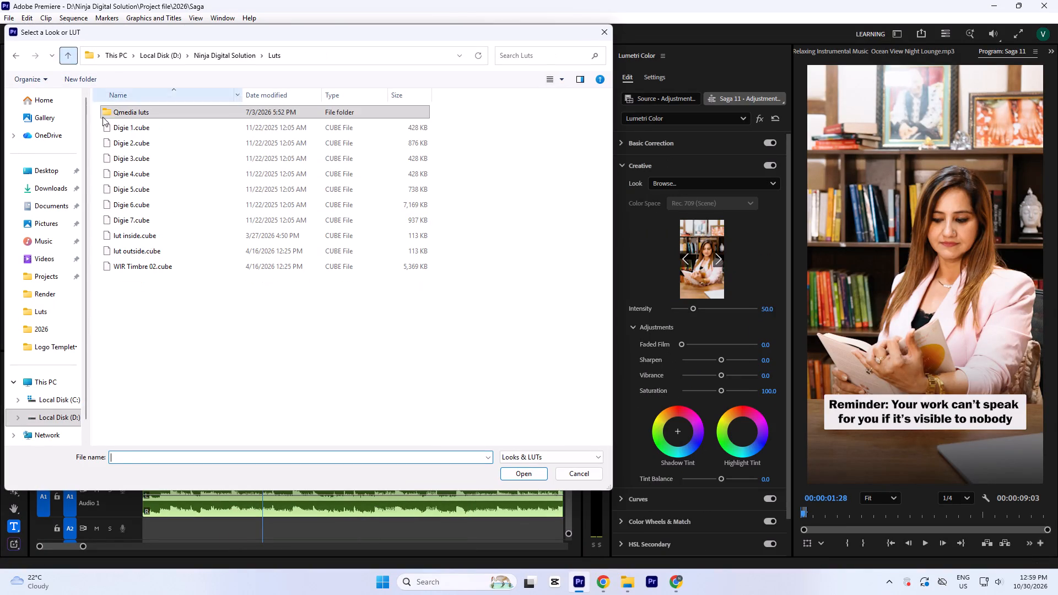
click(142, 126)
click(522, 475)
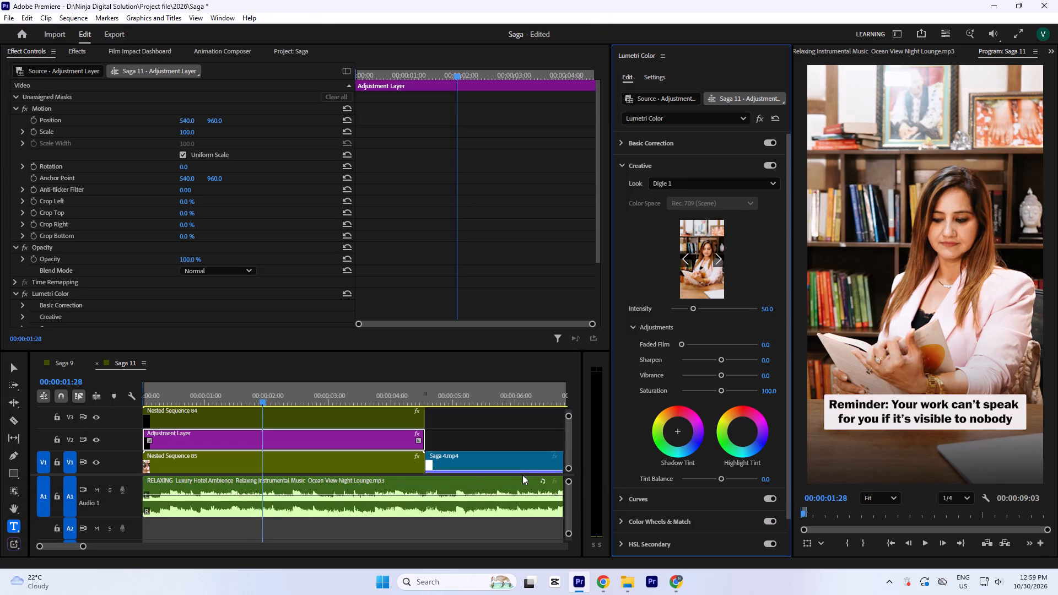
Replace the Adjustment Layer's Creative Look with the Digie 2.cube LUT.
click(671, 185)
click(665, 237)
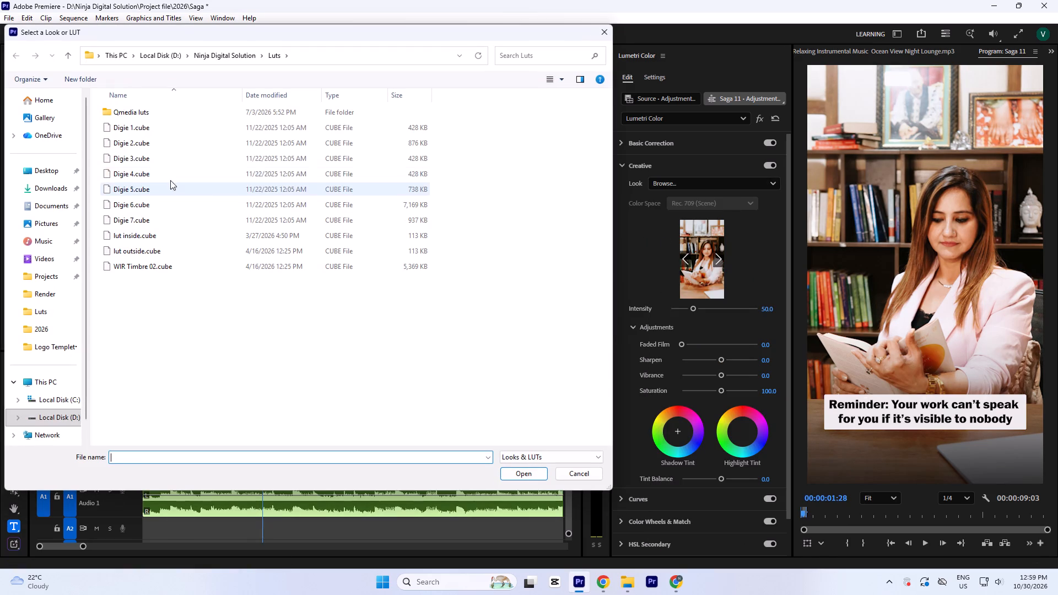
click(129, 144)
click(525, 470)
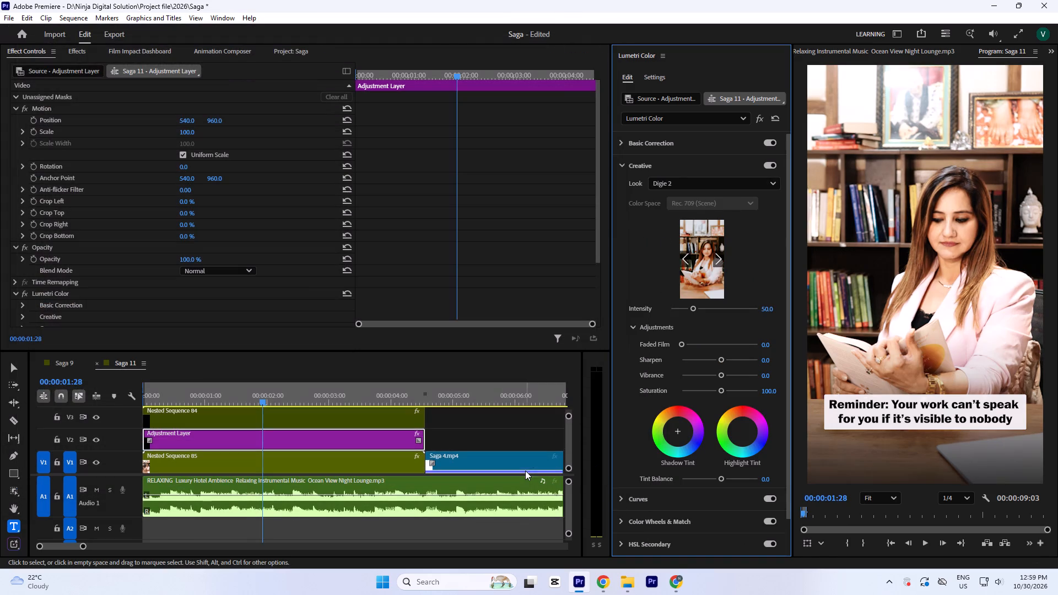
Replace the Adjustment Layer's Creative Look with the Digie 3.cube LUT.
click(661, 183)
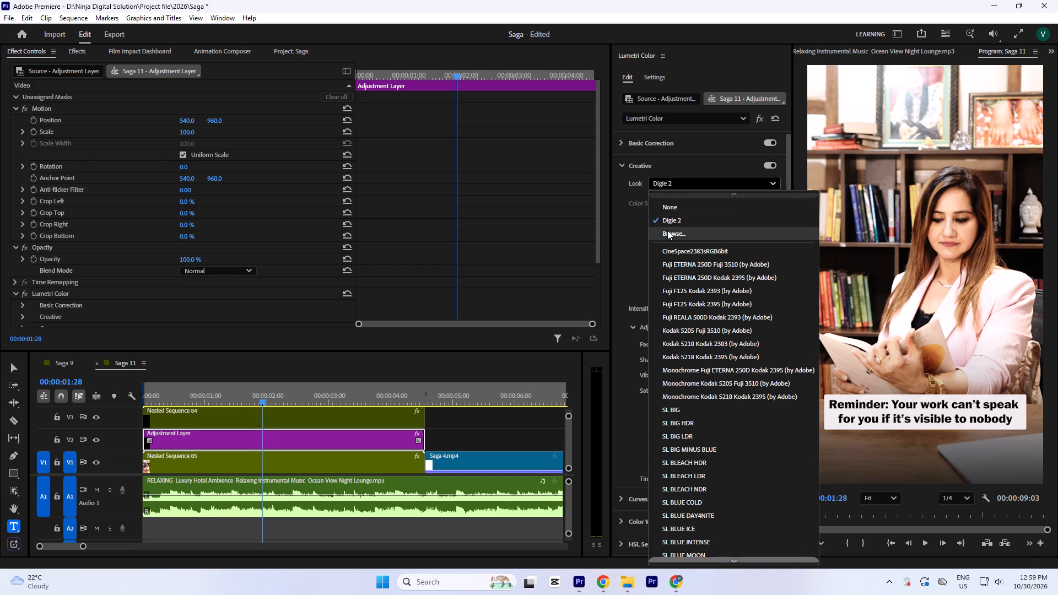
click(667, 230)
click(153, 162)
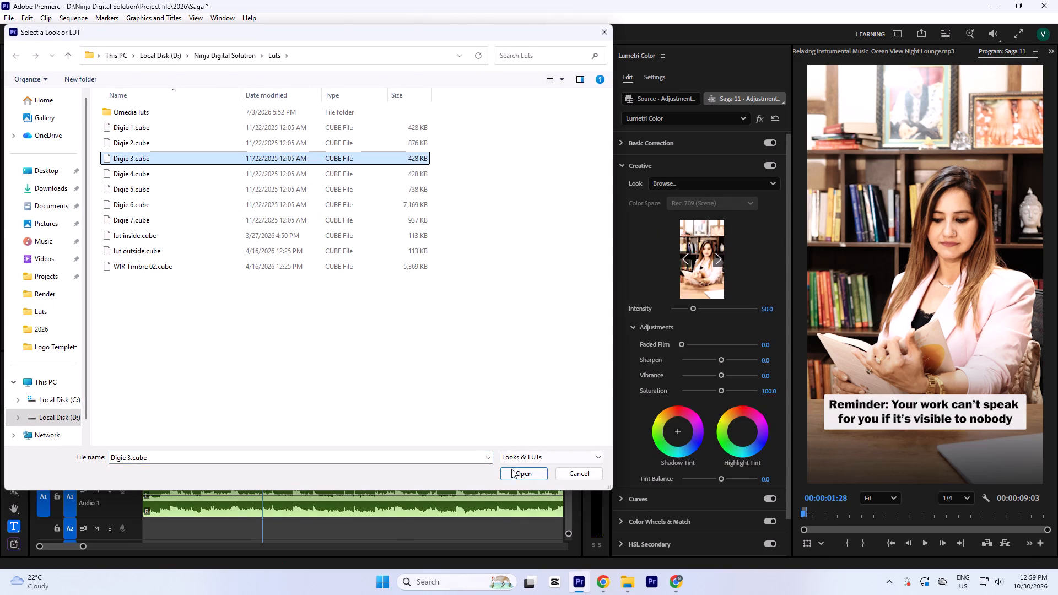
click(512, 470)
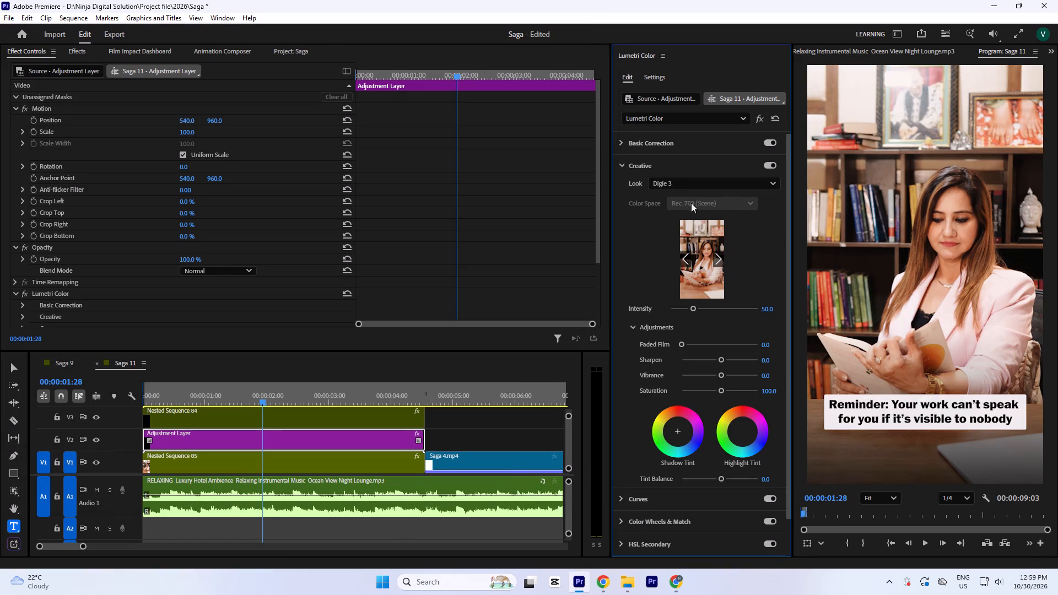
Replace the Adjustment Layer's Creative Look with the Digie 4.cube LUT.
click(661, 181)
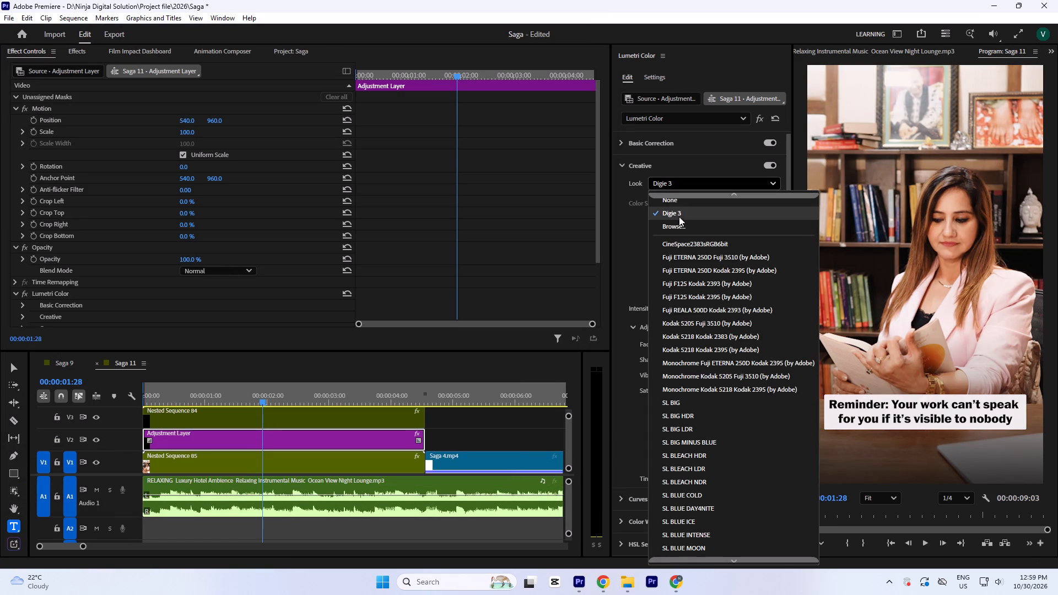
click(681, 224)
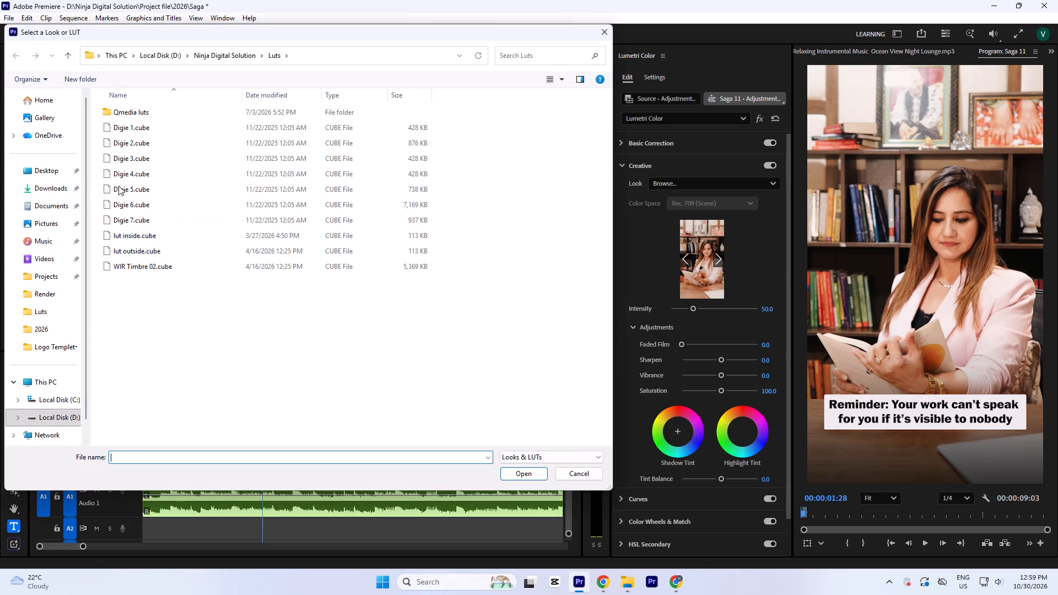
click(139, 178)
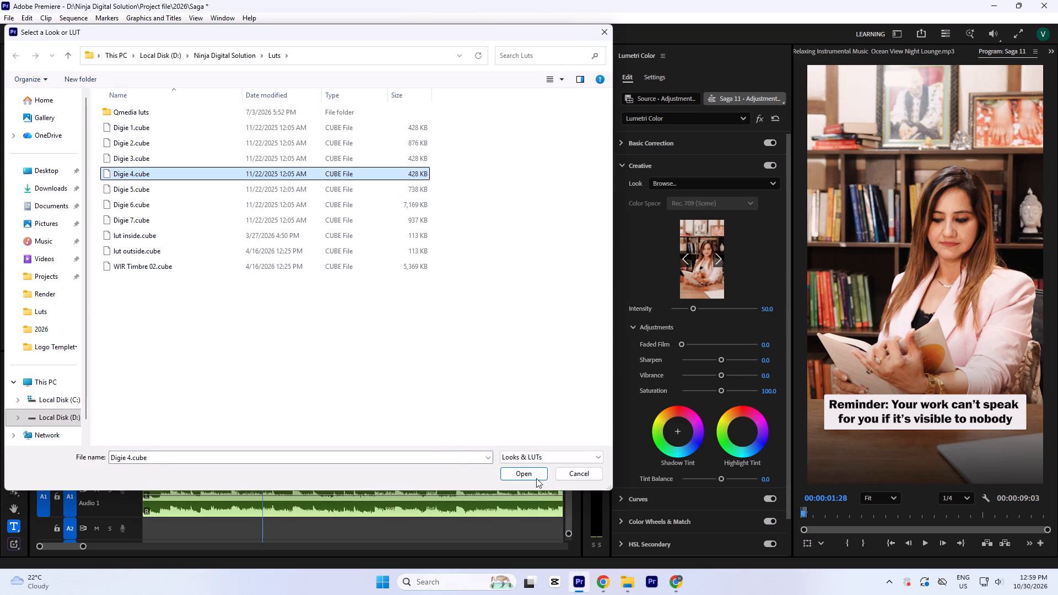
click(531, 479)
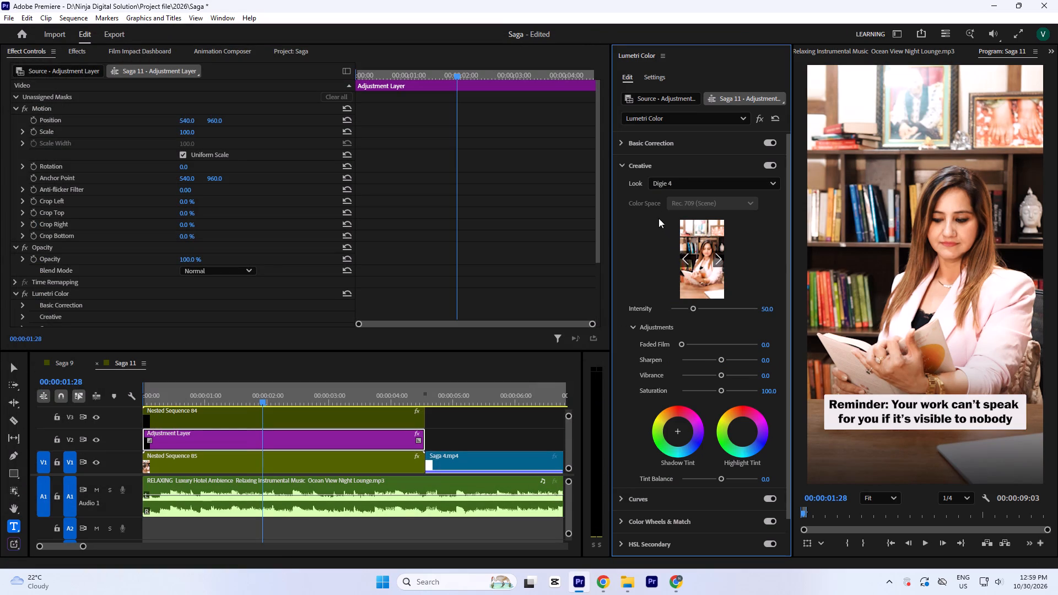
Replace the Adjustment Layer's Creative Look with the Digie 5.cube LUT.
click(661, 180)
click(657, 227)
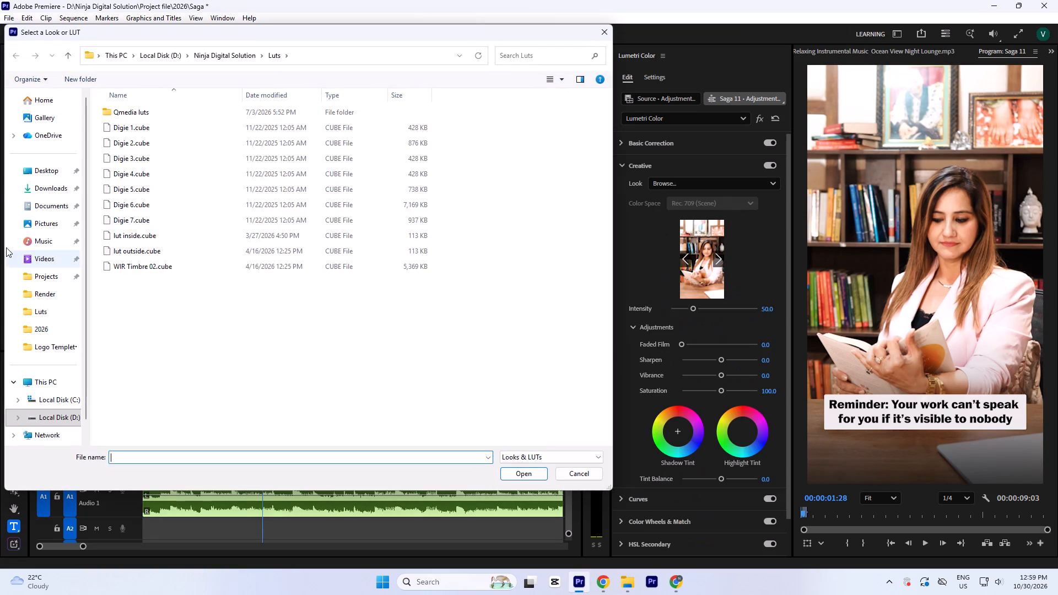
click(156, 192)
click(521, 475)
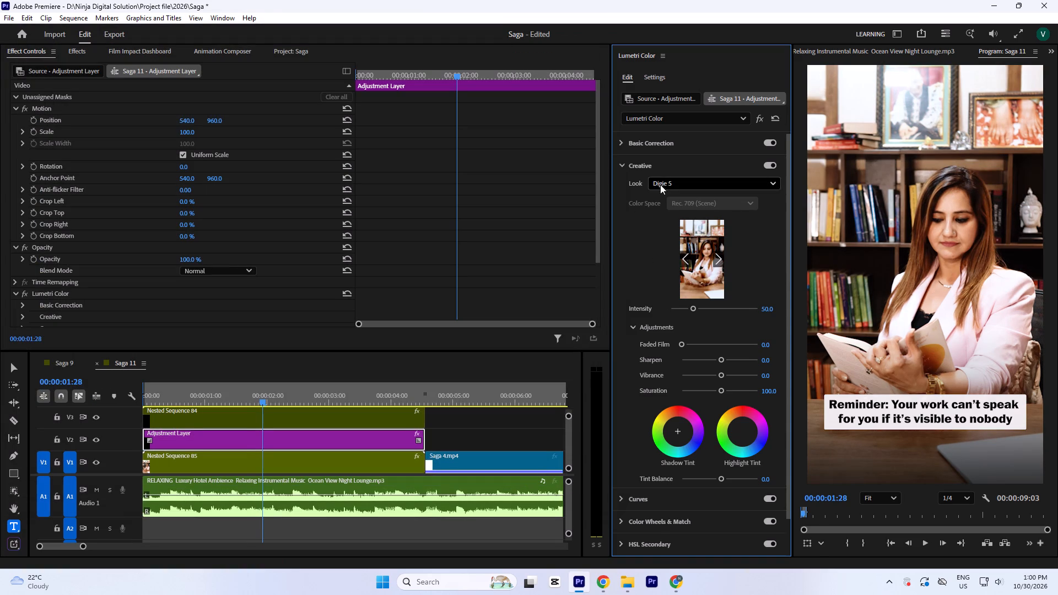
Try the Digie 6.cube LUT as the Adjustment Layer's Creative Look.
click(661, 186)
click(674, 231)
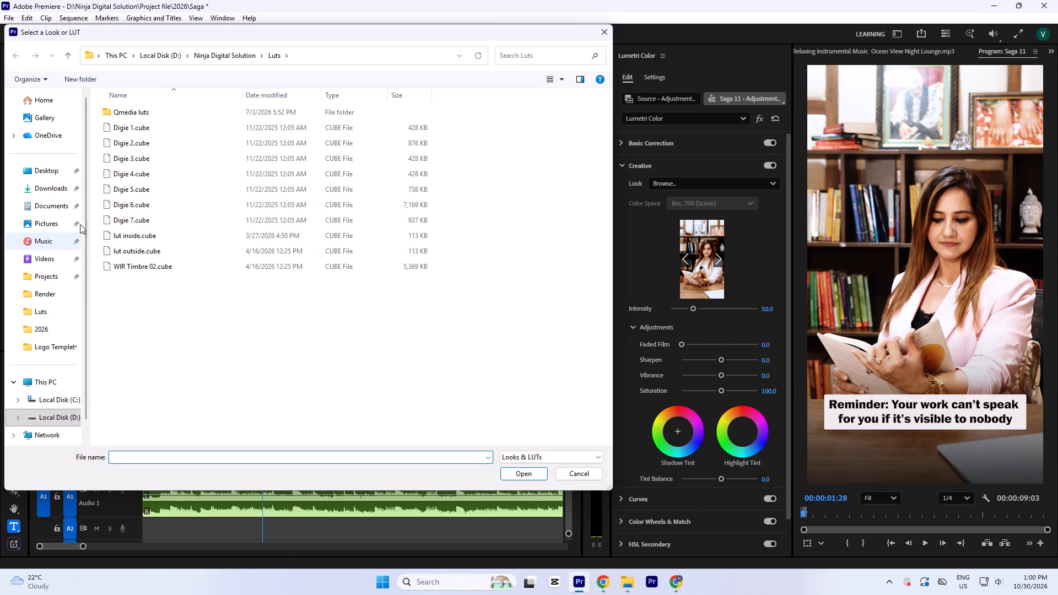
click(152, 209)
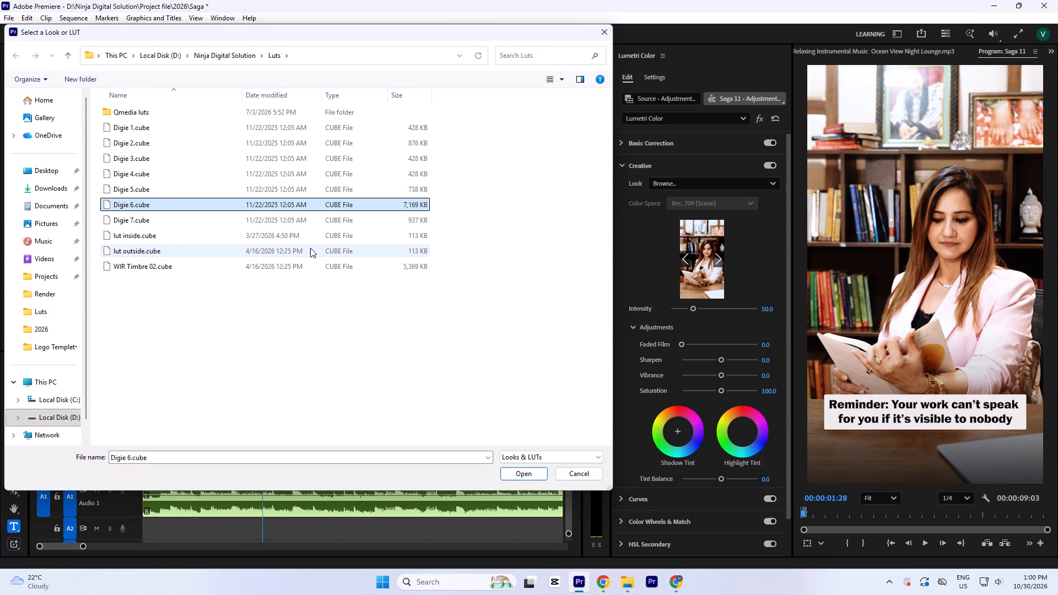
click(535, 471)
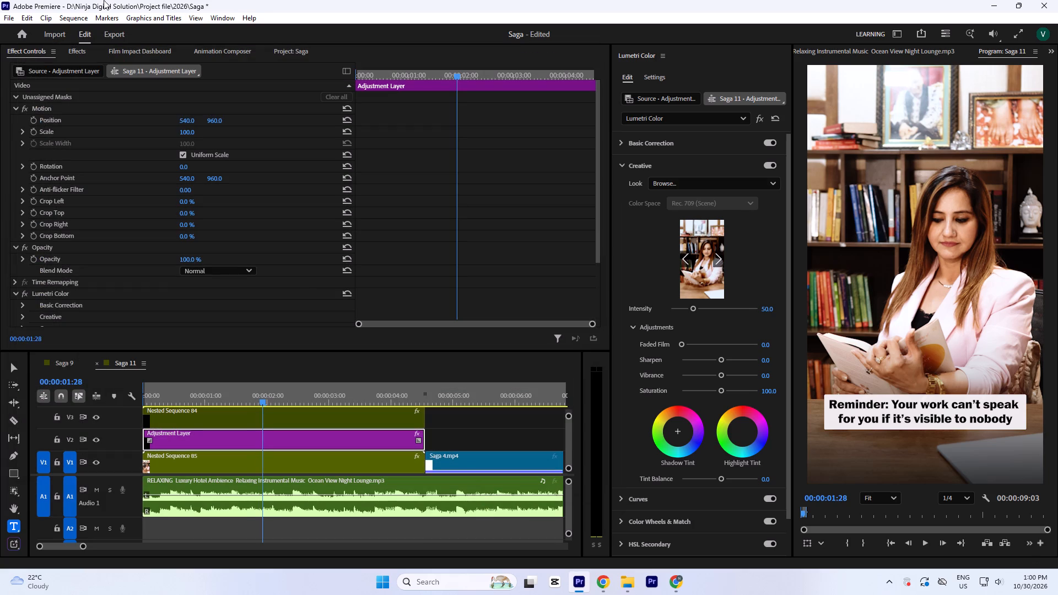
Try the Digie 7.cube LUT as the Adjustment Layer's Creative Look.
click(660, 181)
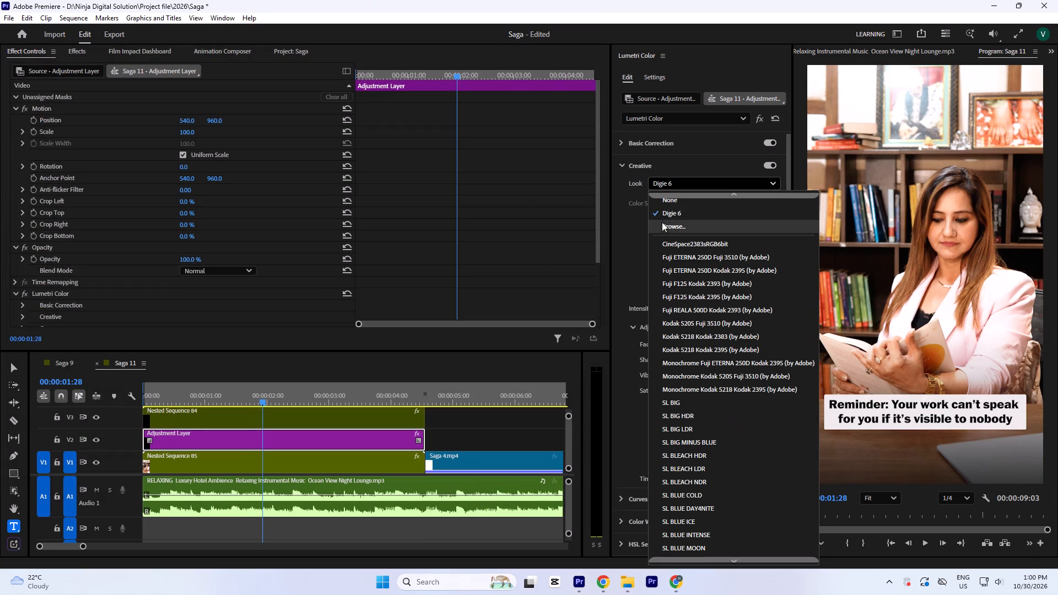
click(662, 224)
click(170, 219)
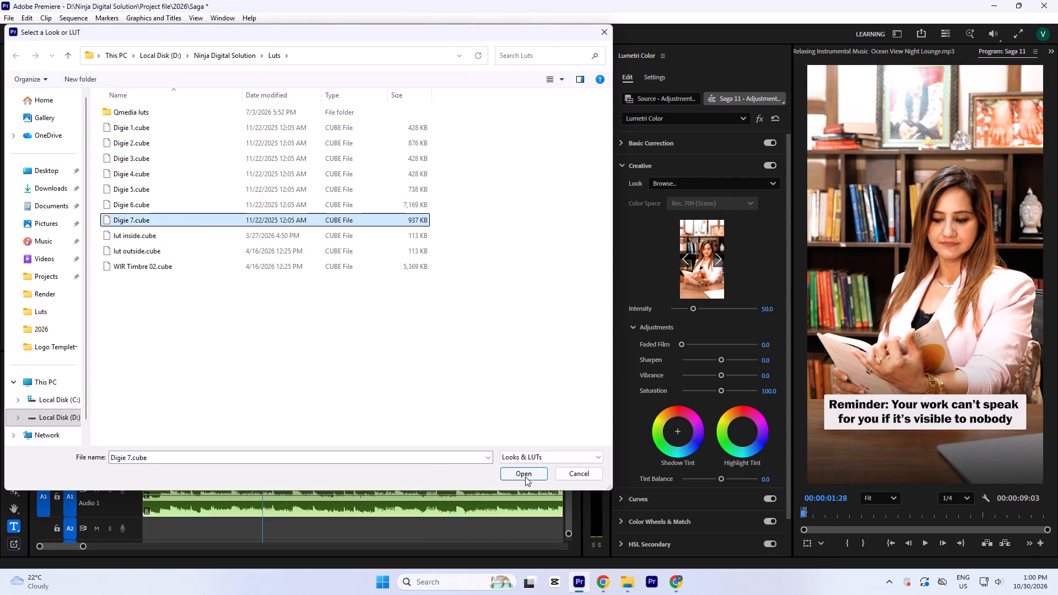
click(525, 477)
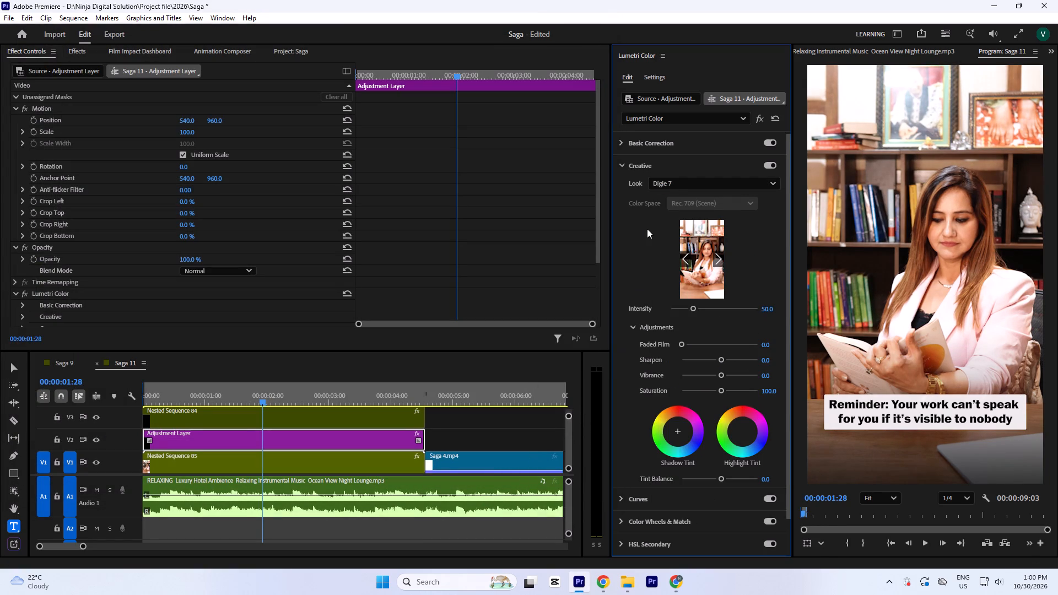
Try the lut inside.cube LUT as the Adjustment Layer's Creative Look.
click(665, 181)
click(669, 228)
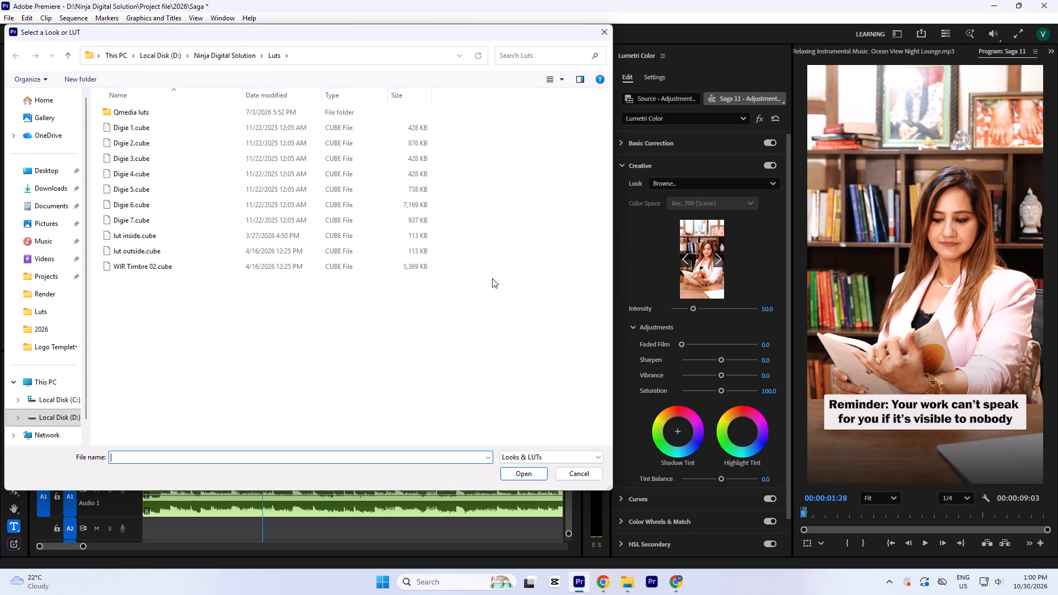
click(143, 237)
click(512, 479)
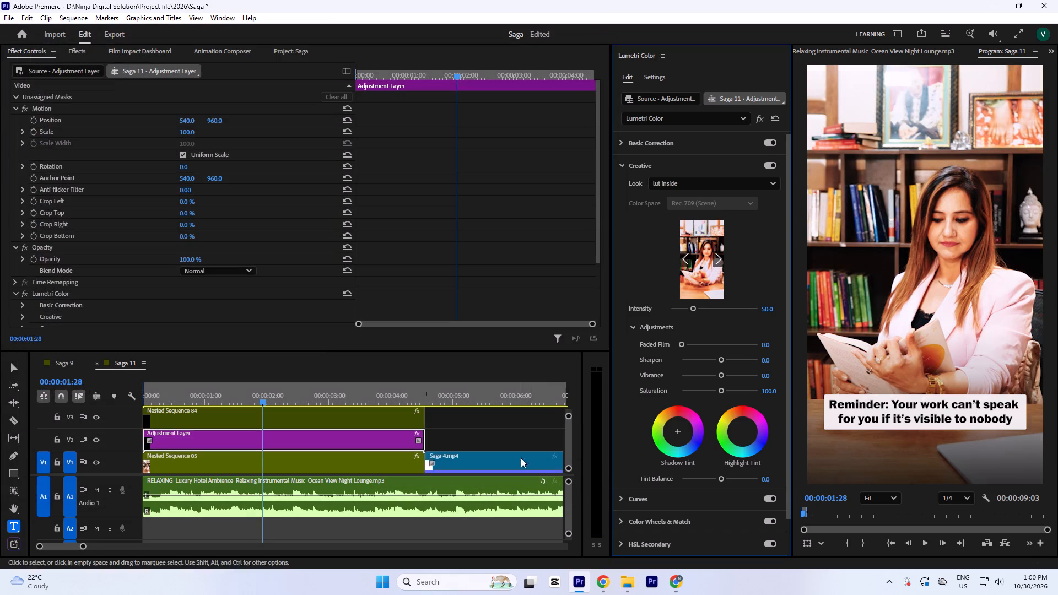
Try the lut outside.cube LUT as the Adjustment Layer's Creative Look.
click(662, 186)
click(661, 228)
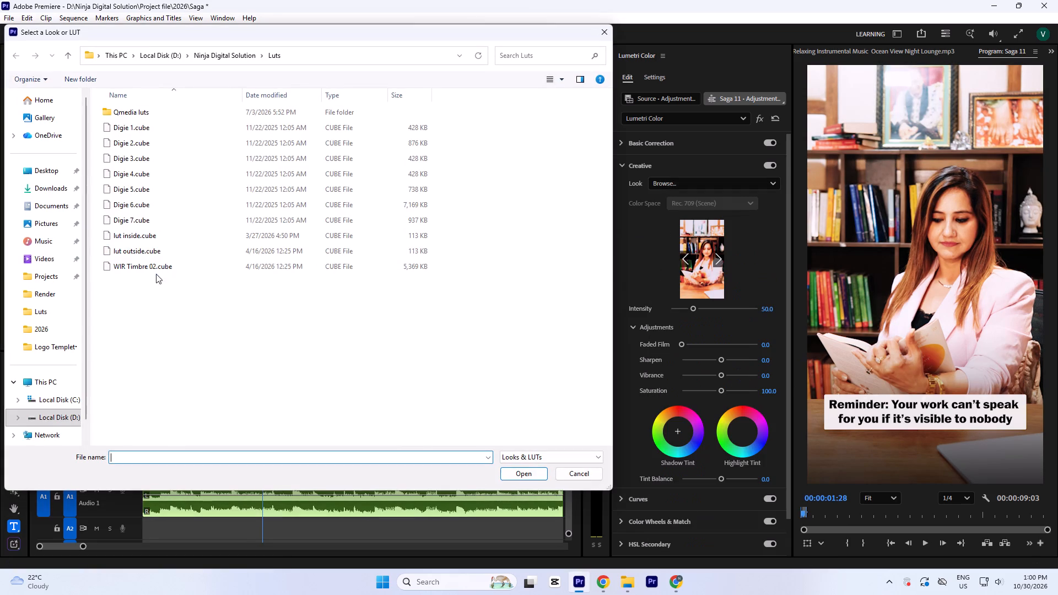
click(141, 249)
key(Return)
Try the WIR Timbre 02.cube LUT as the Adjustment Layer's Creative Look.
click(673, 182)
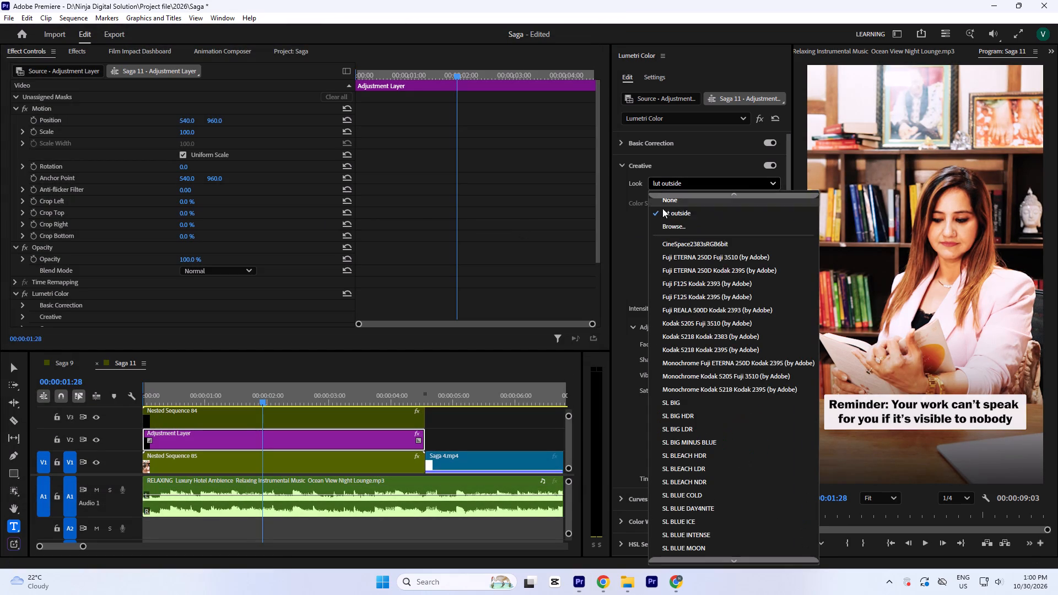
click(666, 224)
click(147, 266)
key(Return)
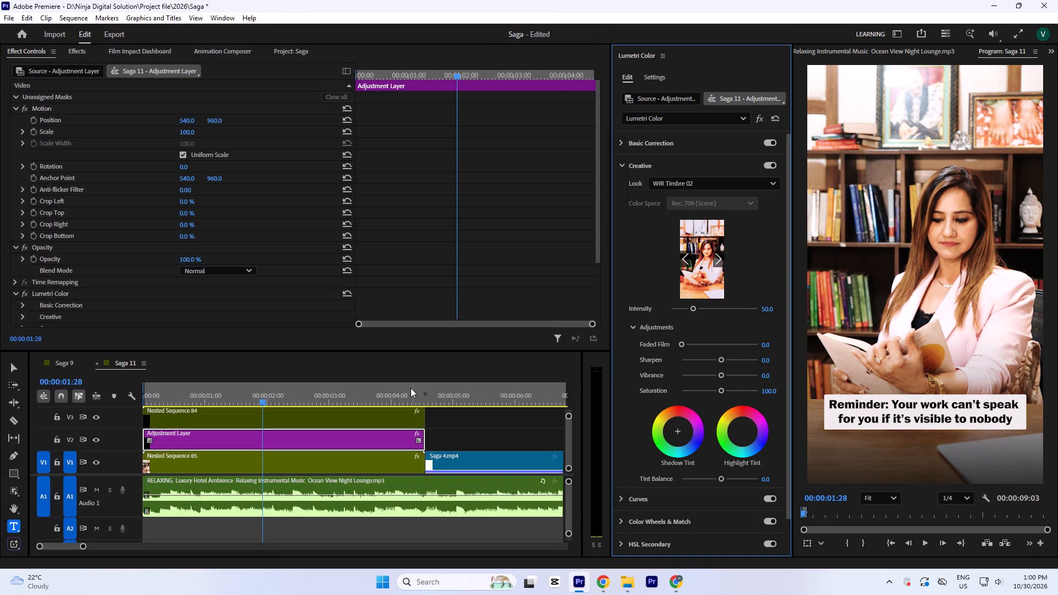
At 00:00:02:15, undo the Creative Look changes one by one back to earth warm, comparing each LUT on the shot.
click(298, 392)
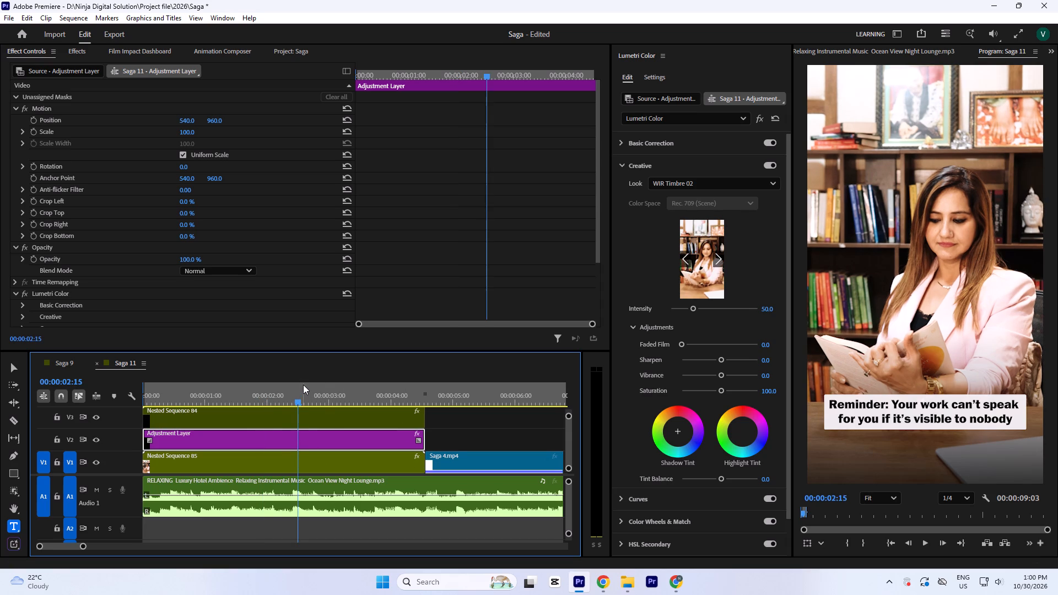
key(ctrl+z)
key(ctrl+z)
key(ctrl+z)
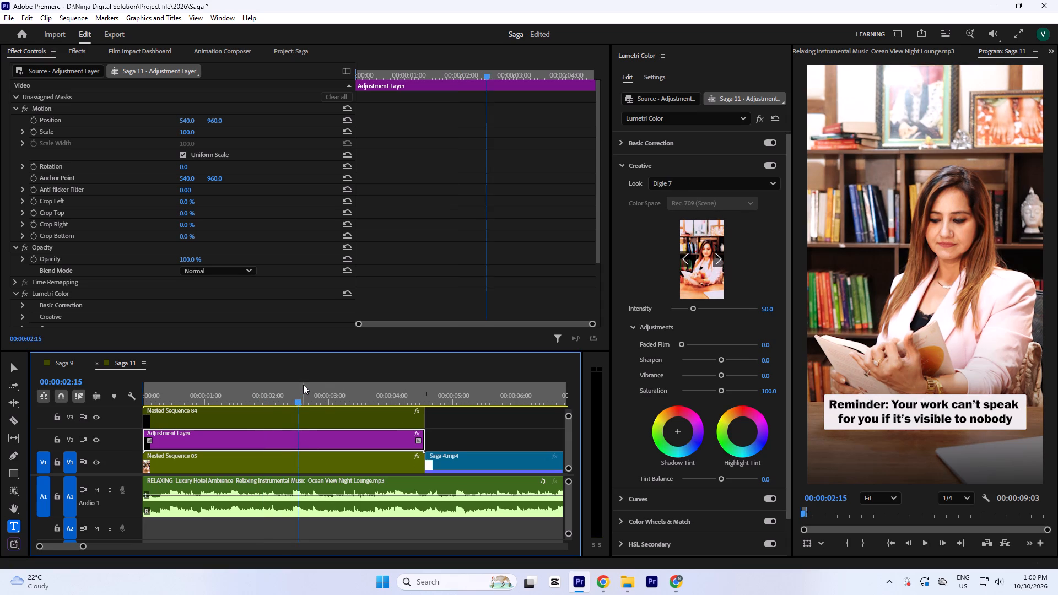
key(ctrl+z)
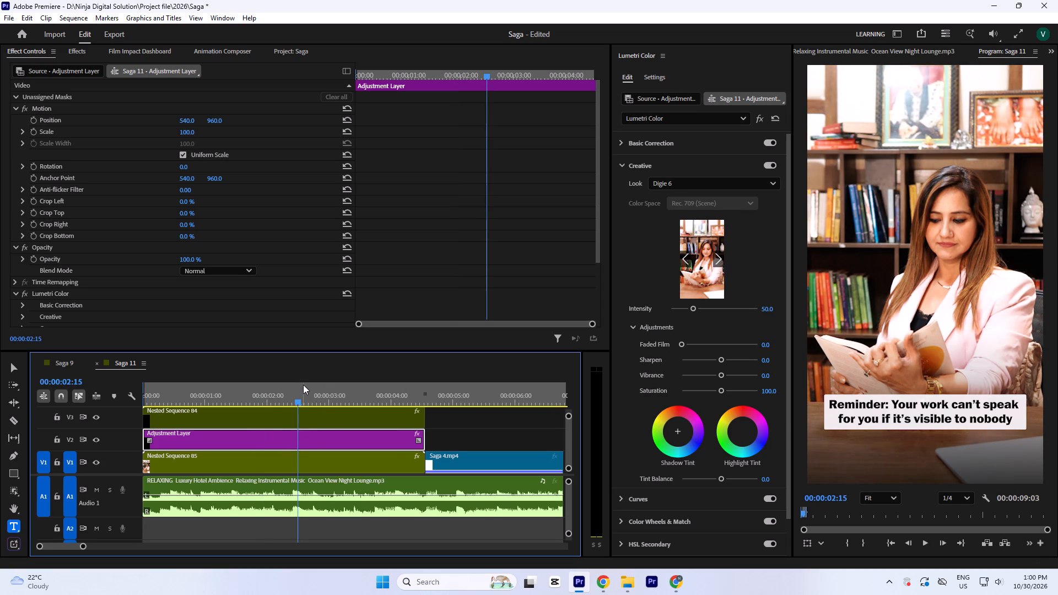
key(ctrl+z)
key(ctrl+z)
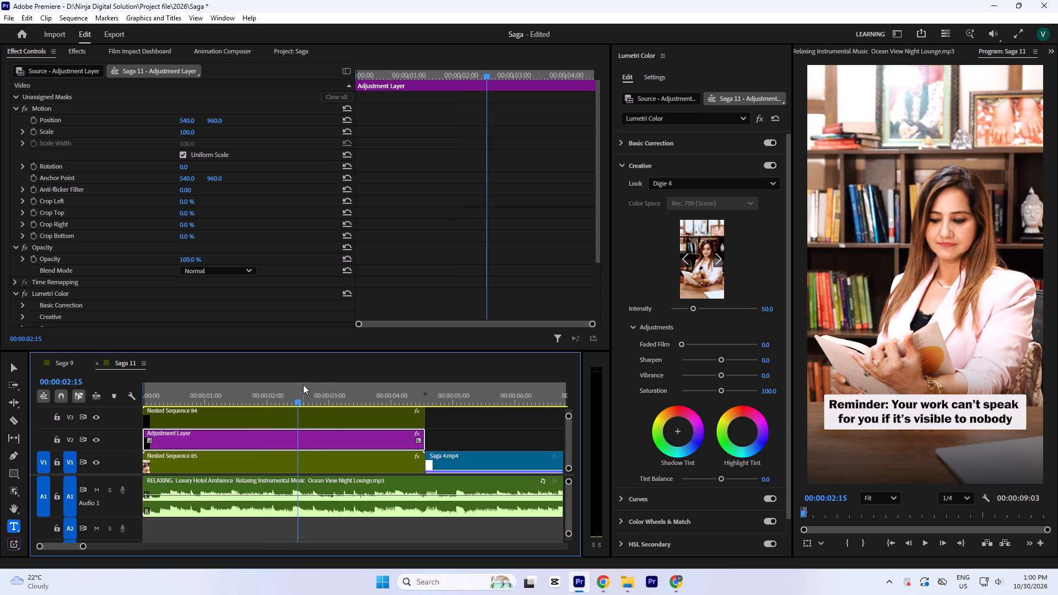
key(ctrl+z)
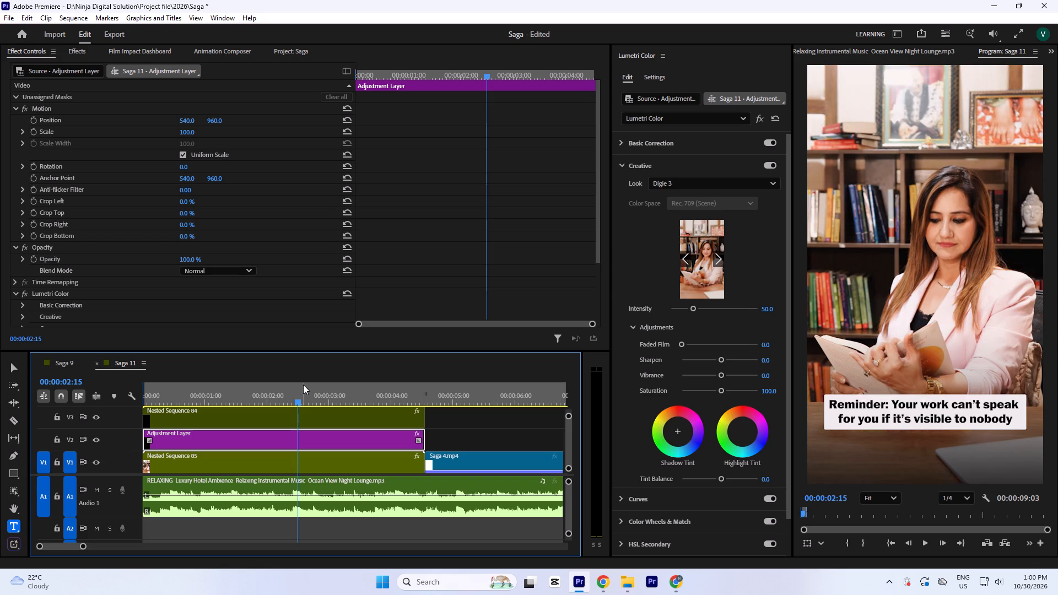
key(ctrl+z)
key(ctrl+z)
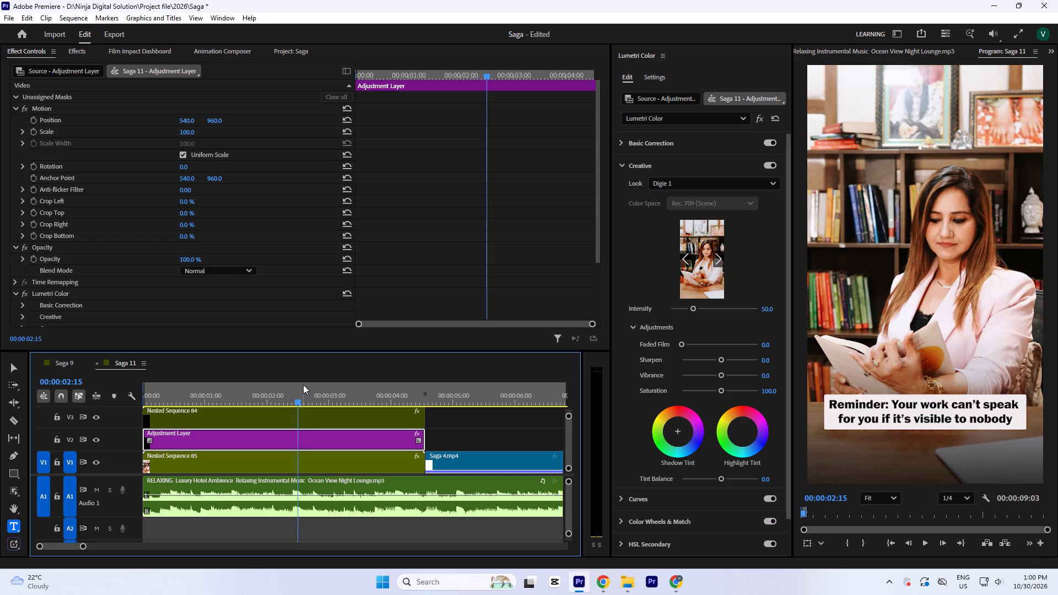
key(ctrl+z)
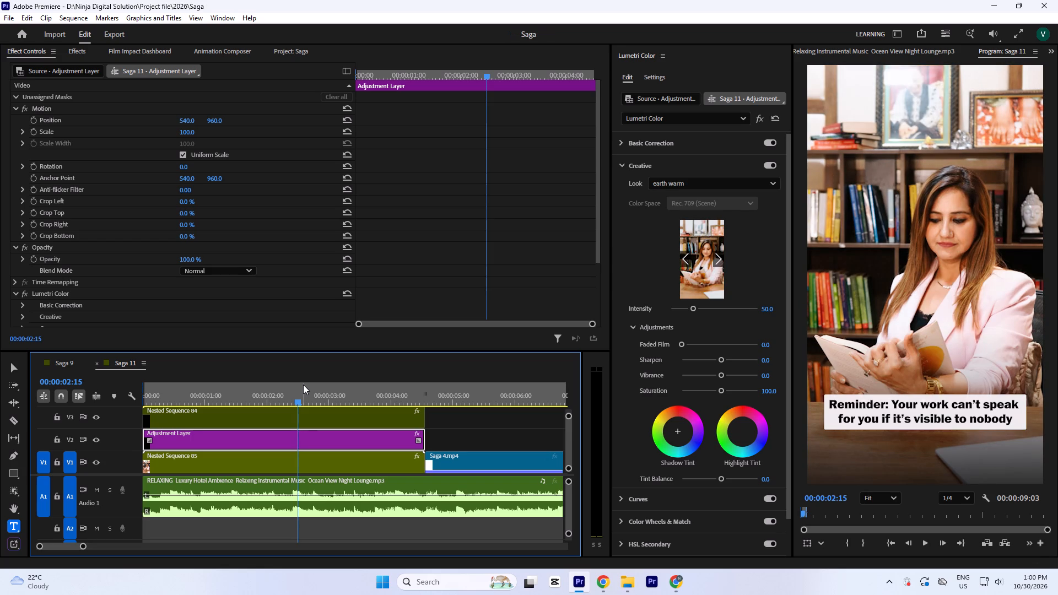
Redo the Creative Look changes one by one up to the Digie 5 look on the Adjustment Layer.
key(ctrl+shift+z)
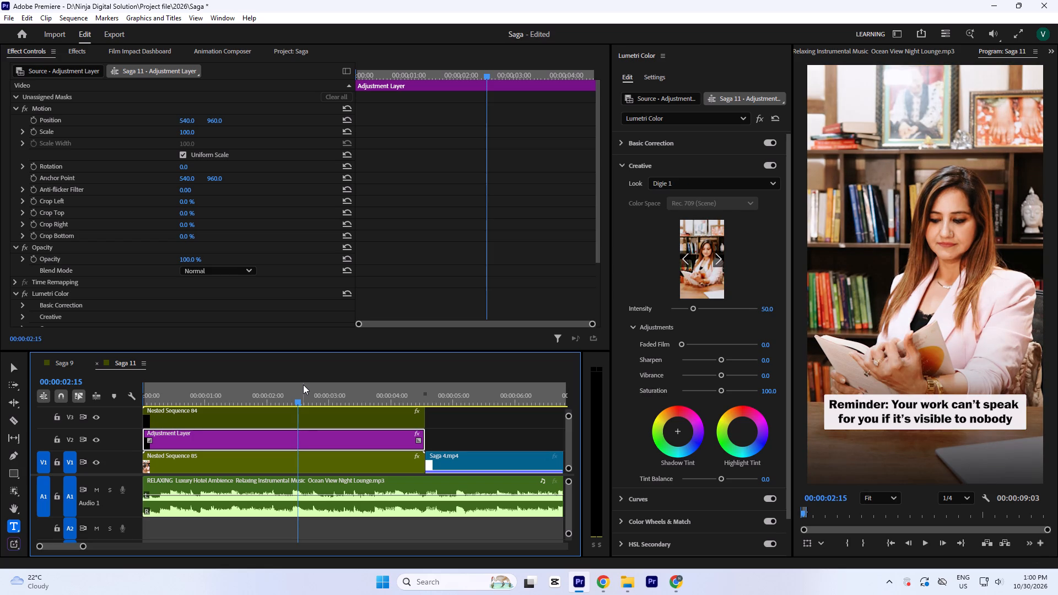
key(ctrl+shift+z)
key(ctrl+shift+z)
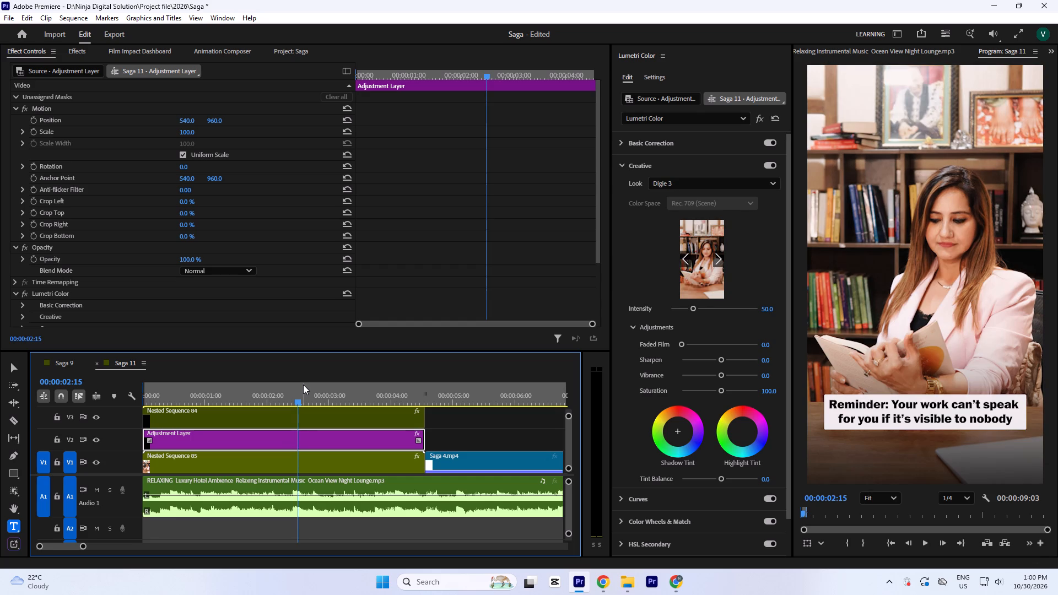
key(ctrl+shift+z)
key(ctrl+shift+z)
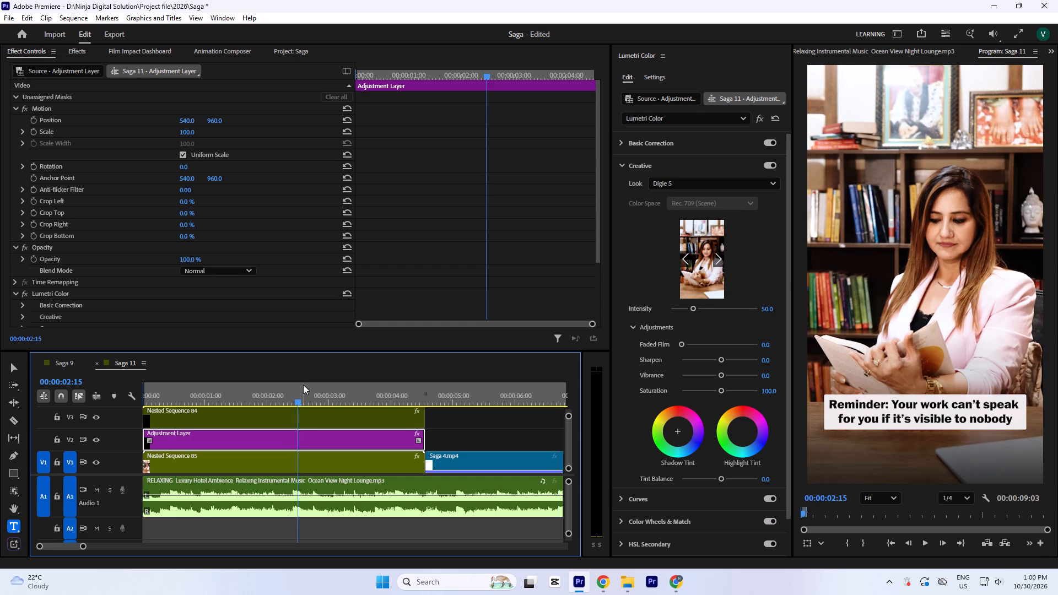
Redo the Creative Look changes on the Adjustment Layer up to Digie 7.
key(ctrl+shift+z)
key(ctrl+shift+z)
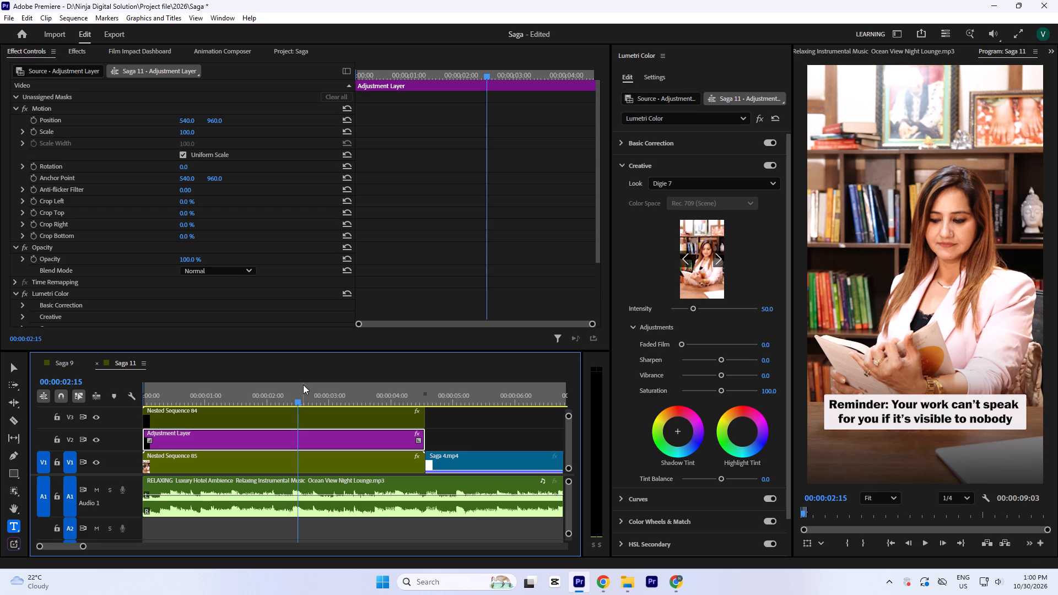
Undo the Adjustment Layer's Creative Look changes one by one back to the earth warm look.
key(ctrl+z)
key(ctrl+z)
key(ctrl+z)
key(ctrl+z)
key(ctrl+z)
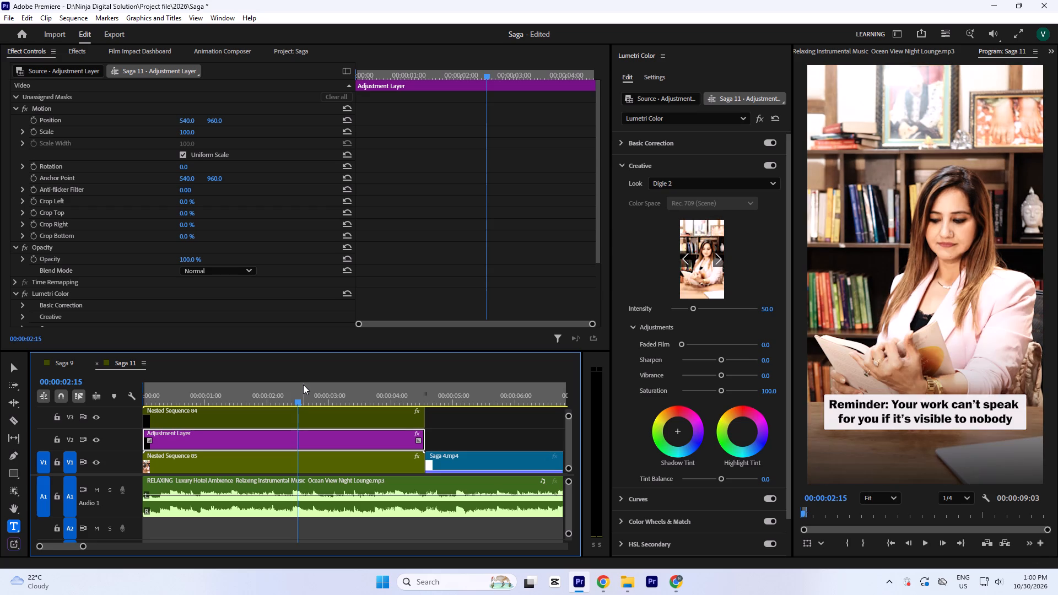
key(ctrl+z)
key(ctrl+z)
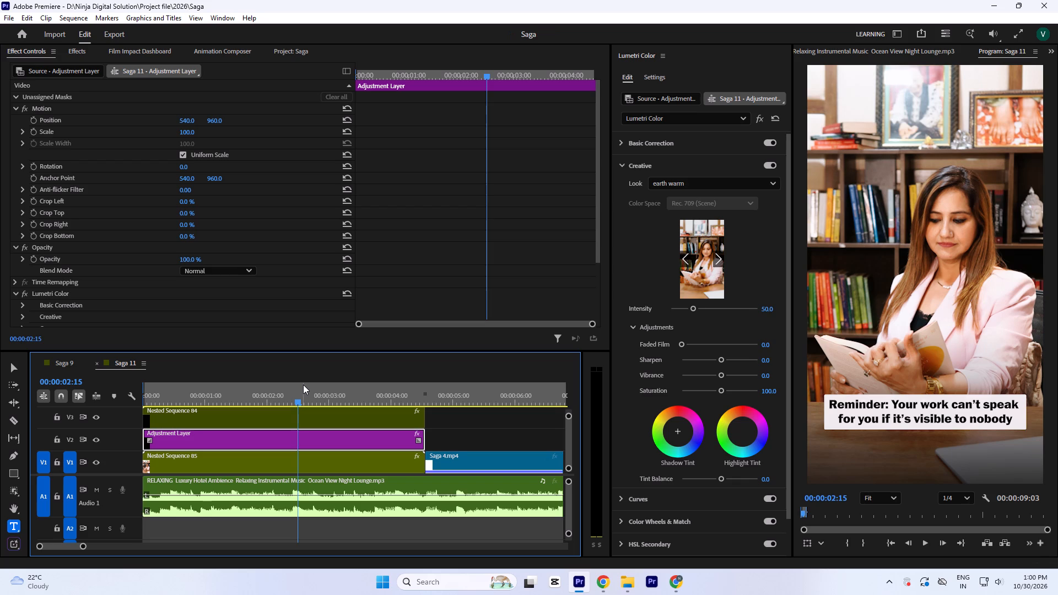
Cool Nested Sequence 85 on V1 by lowering its Basic Correction Temperature to about -35.
click(349, 463)
click(660, 140)
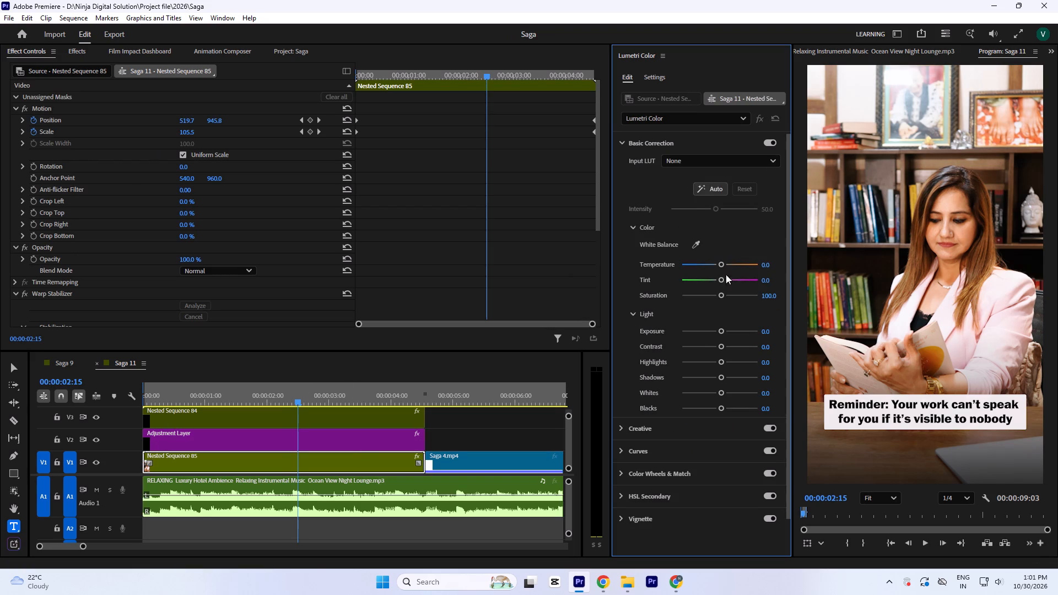
drag(714, 265, 703, 271)
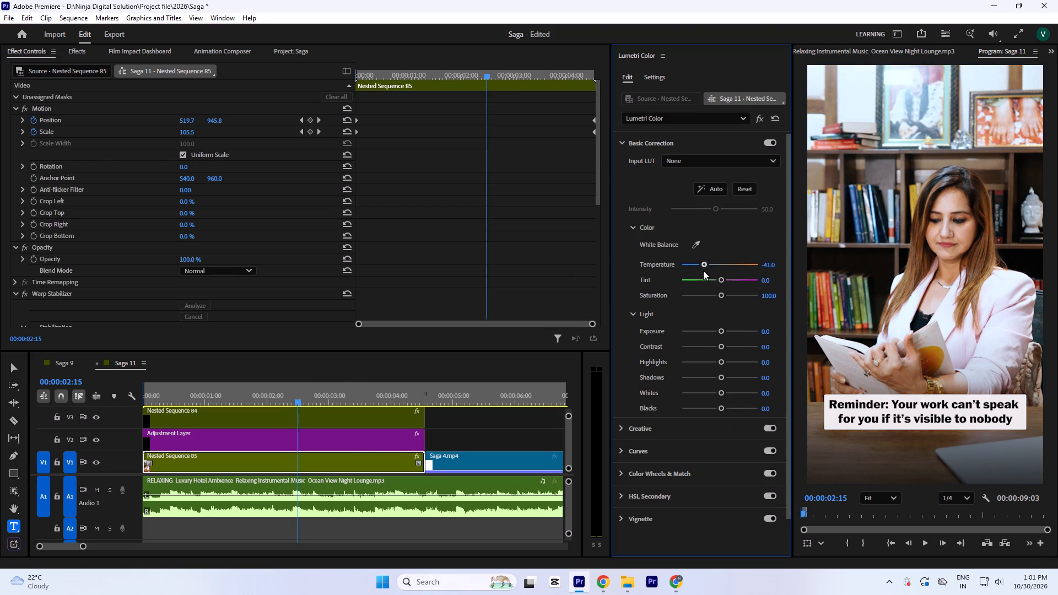
drag(703, 271, 703, 271)
drag(703, 271, 705, 271)
Lower Nested Sequence 85's Highlights to about -10.8 and Whites to about -9.4 in Basic Correction.
click(714, 360)
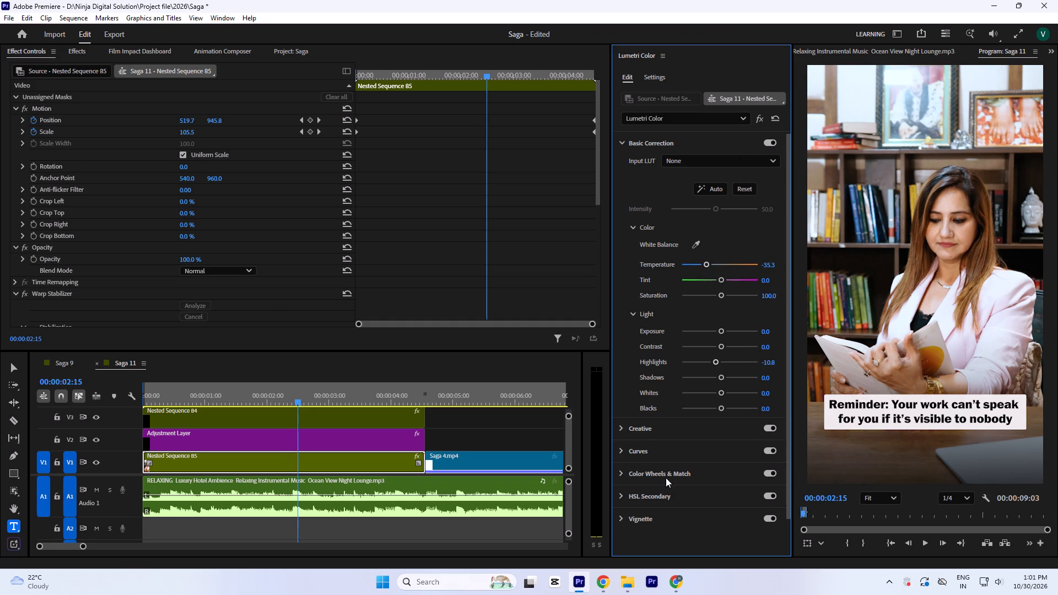
click(658, 450)
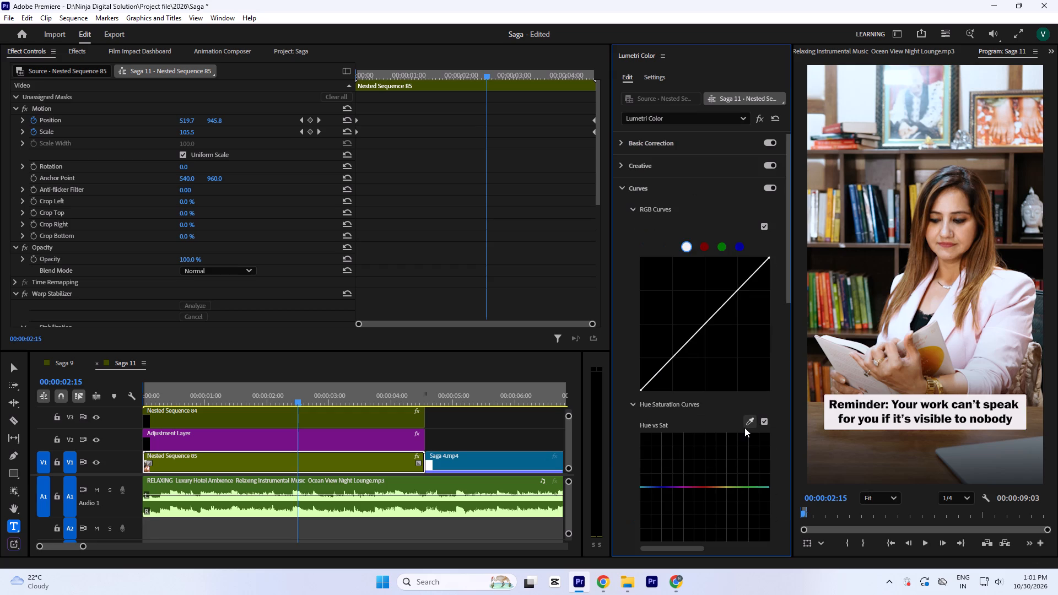
click(645, 140)
click(718, 394)
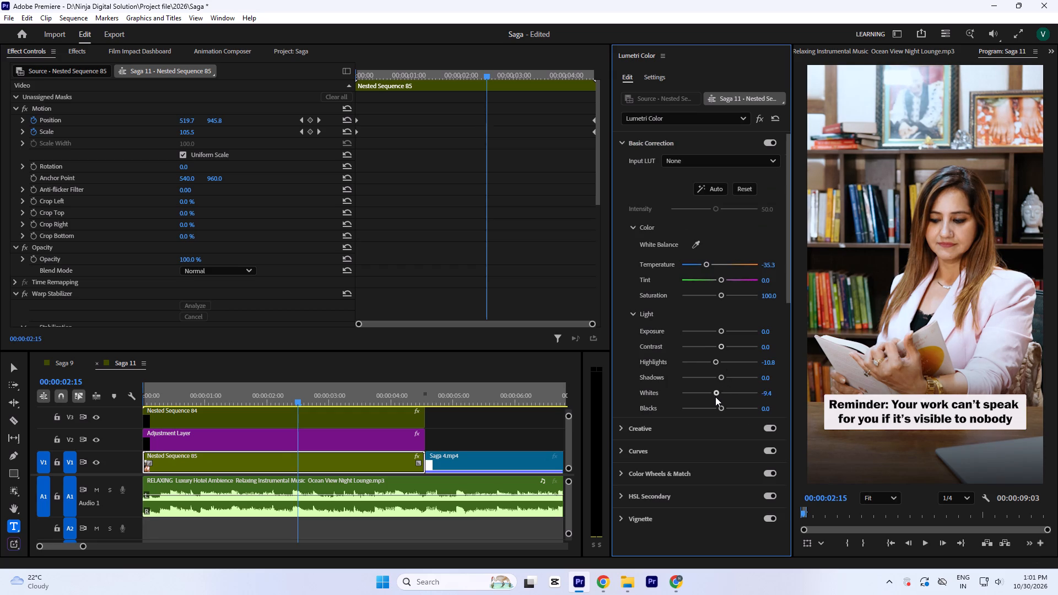
click(715, 362)
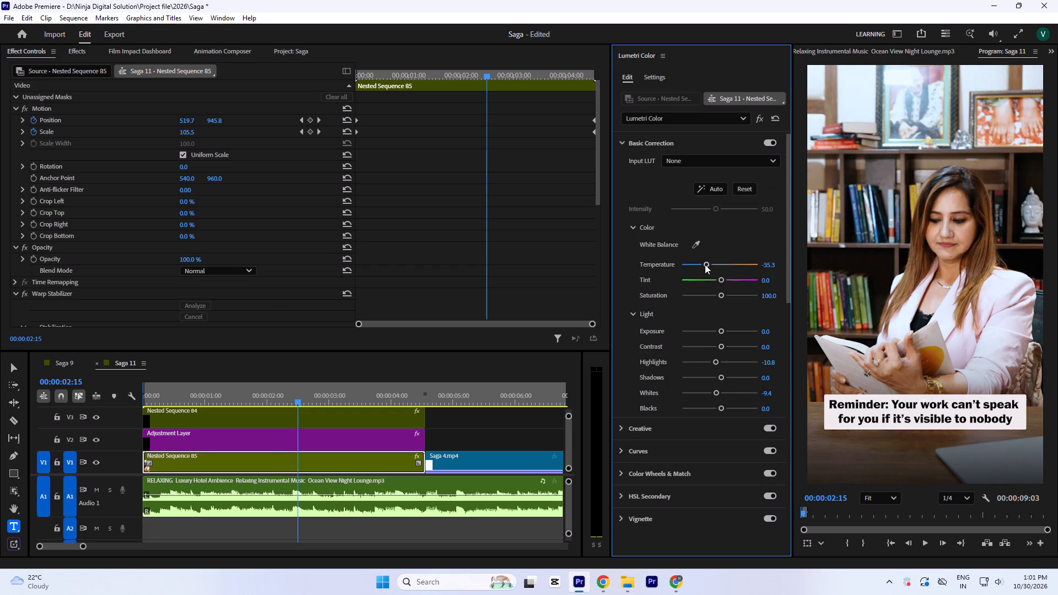
Set Nested Sequence 85's Temperature to about -42.4 and Tint to about 9.4.
click(704, 264)
click(719, 278)
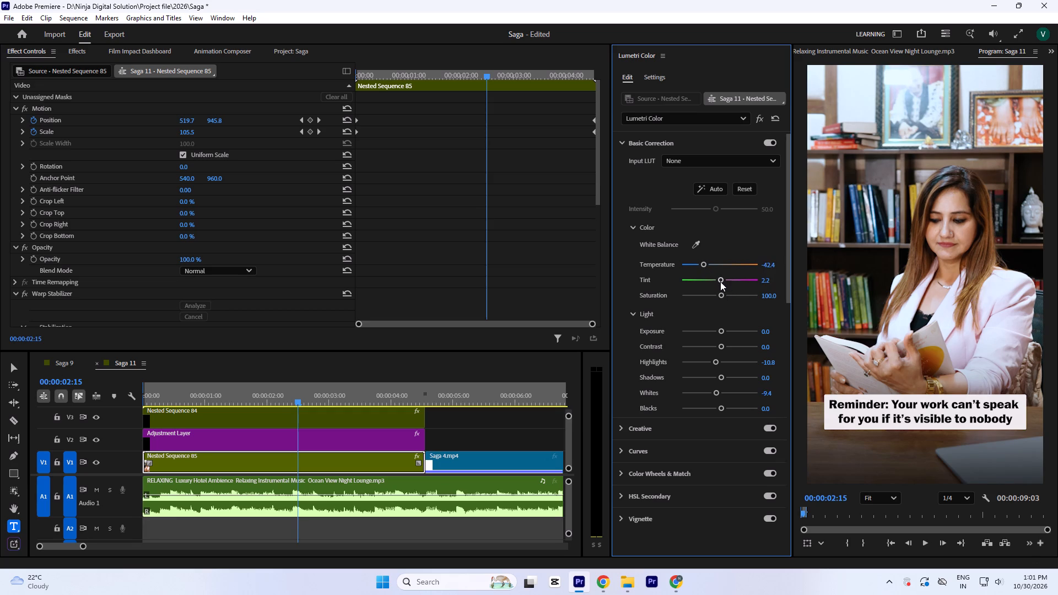
triple_click(721, 279)
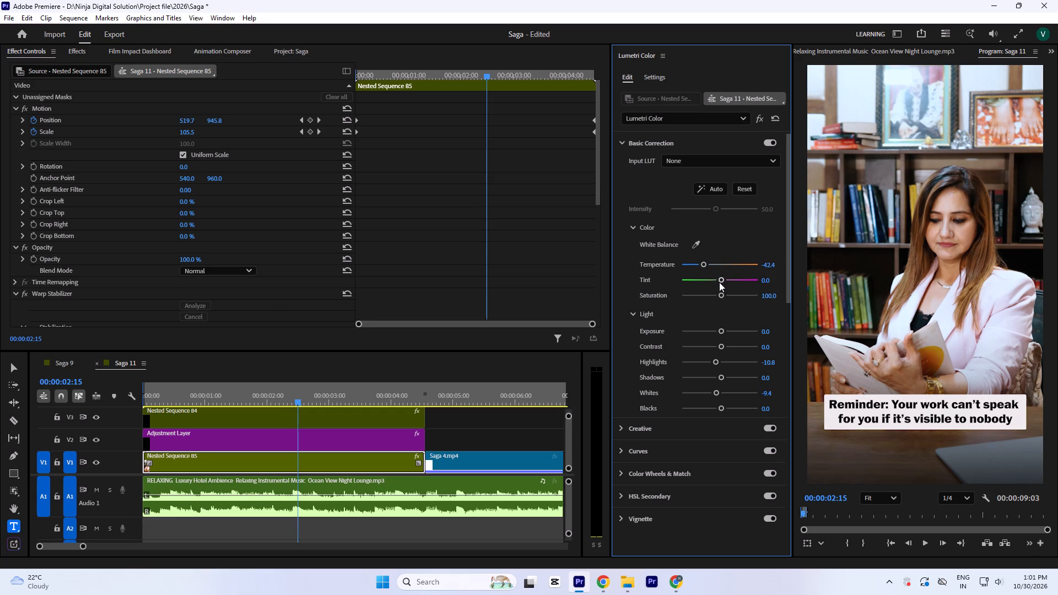
click(720, 279)
Lower Nested Sequence 85's Whites to about -22.3, and reduce Tint to about 7.9 while viewing 00:00:03:21.
click(715, 392)
click(712, 392)
click(374, 389)
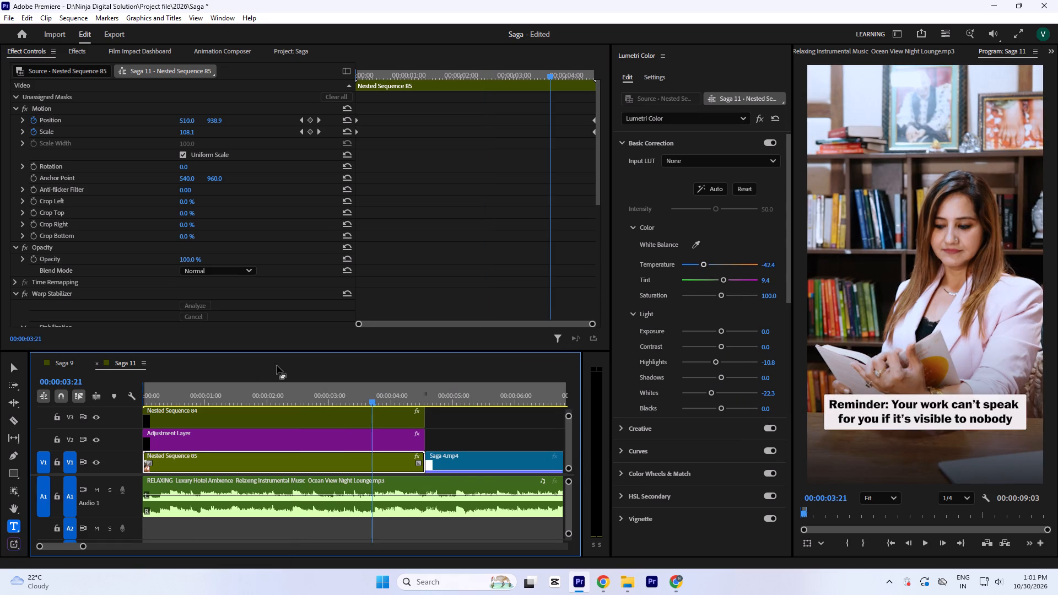
click(722, 280)
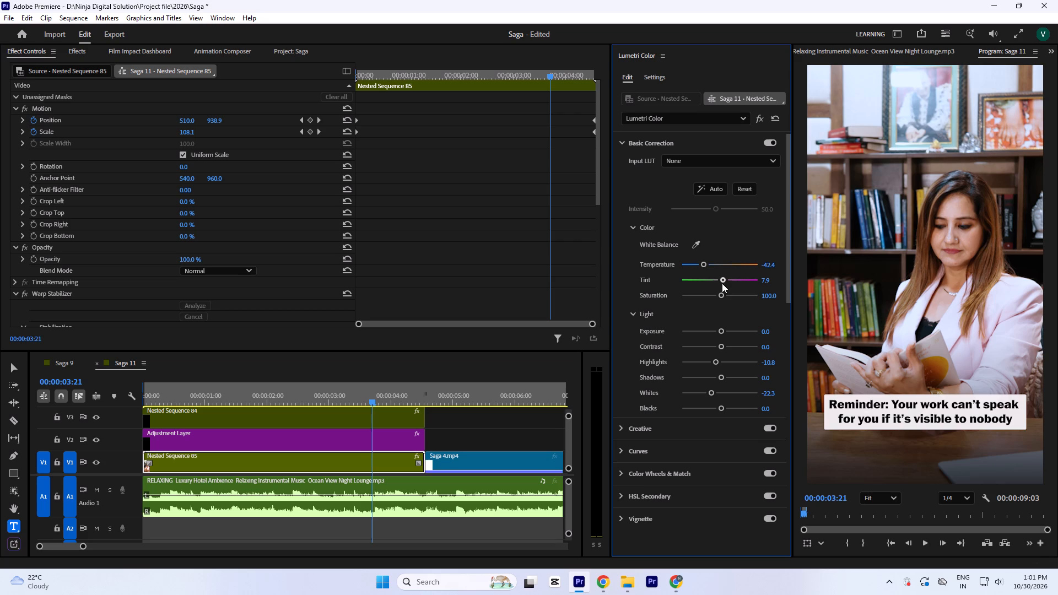
Play the Saga 11 sequence from the beginning to review the corrected color on the opening shot.
scroll(479, 212, down, 5)
key(Return)
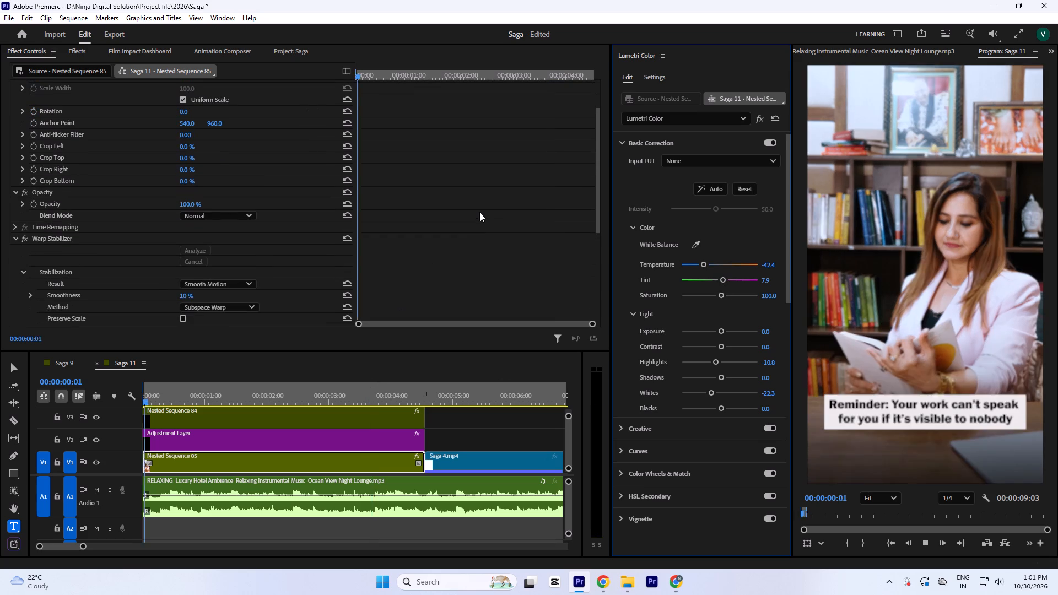
key(space)
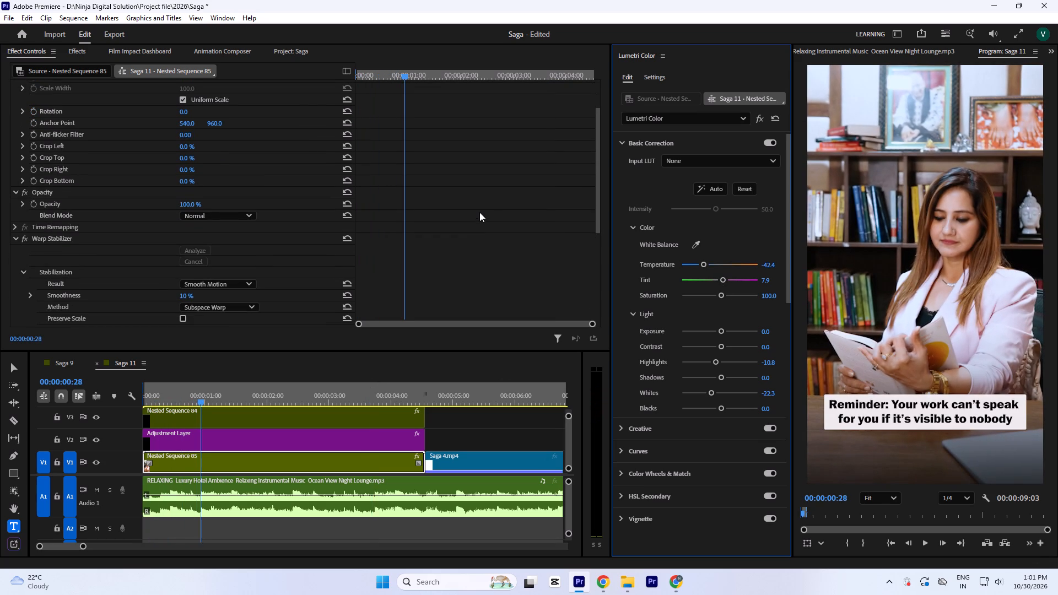
drag(157, 400, 102, 419)
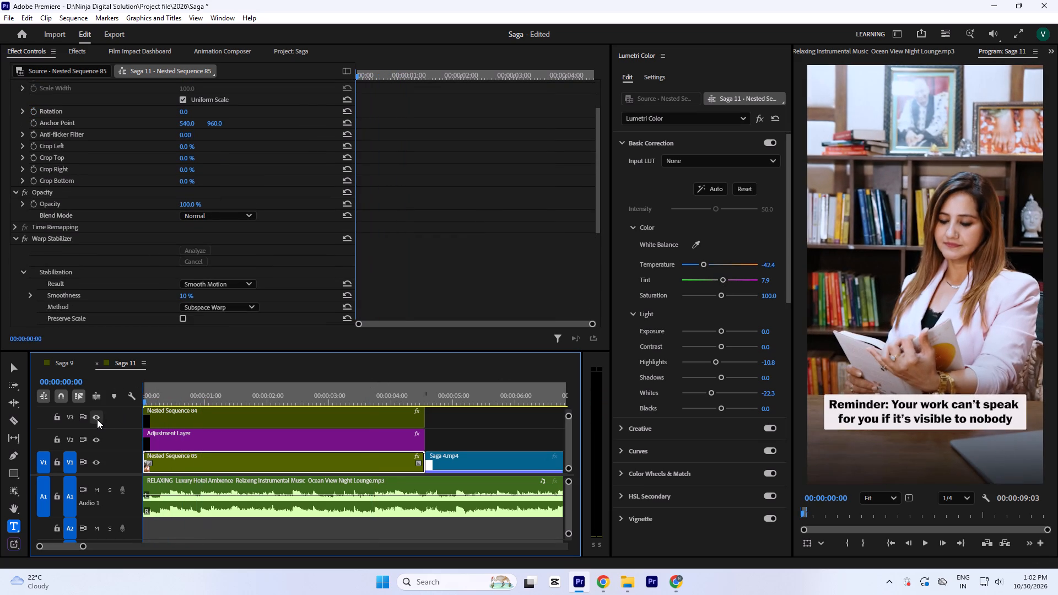
key(space)
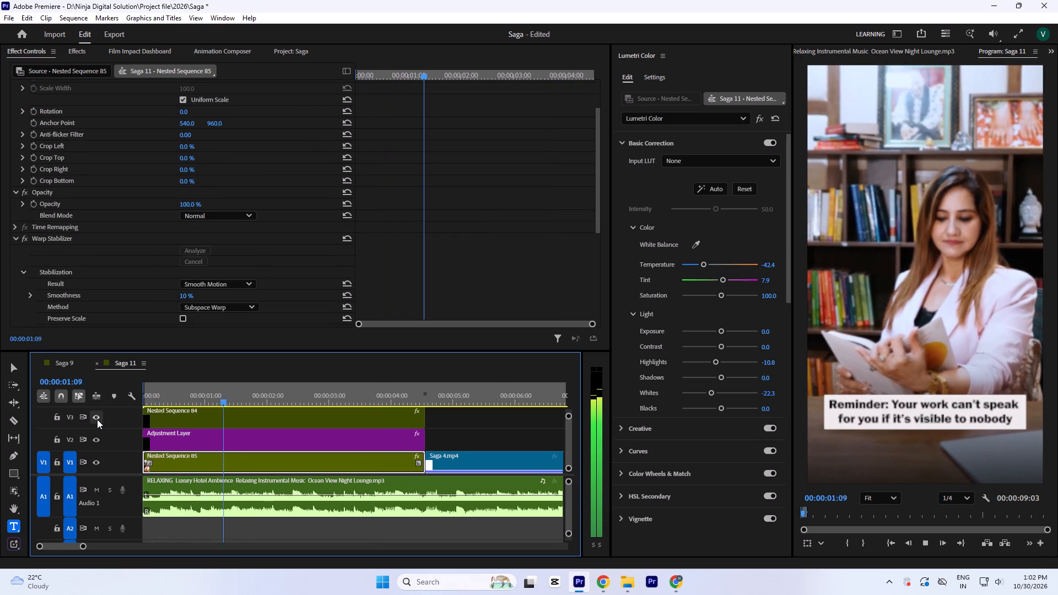
key(space)
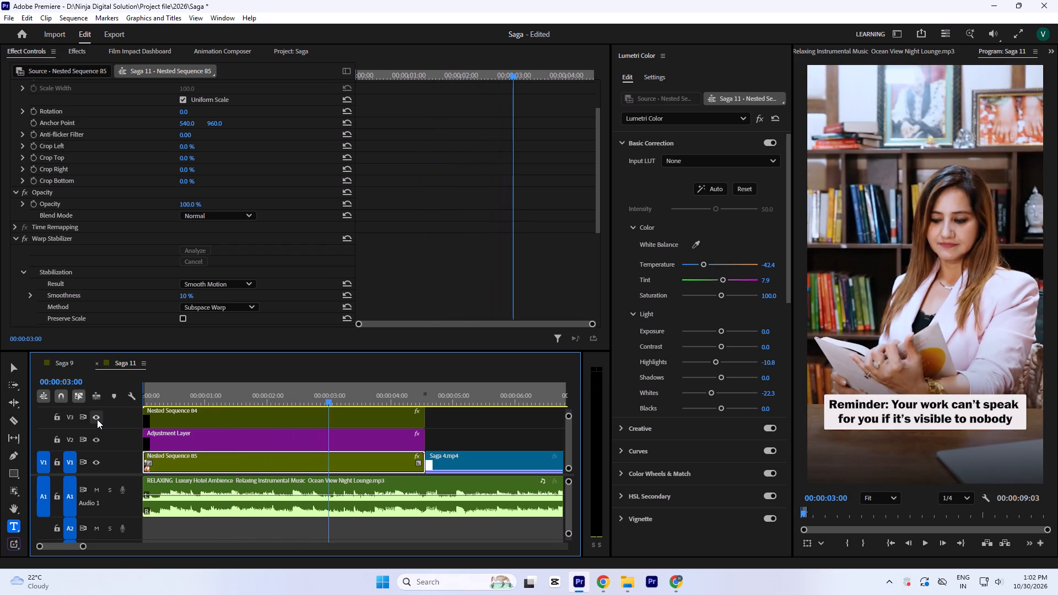
key(space)
key(space)
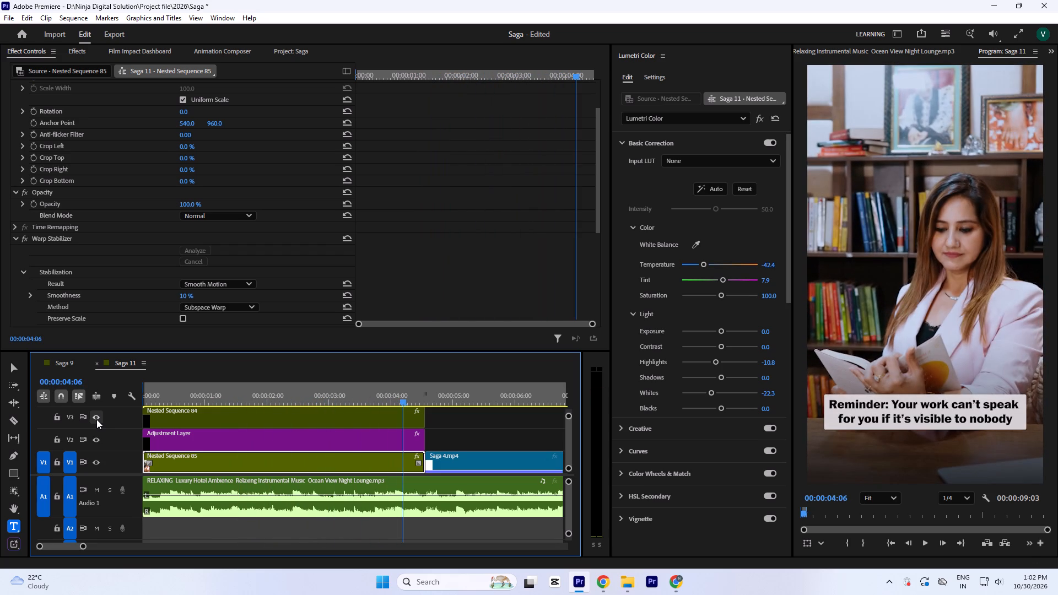
Apply Cross Dissolve transitions to both ends of the "Reminder: Your work can't speak for you..." title on V4.
key(grave)
click(162, 244)
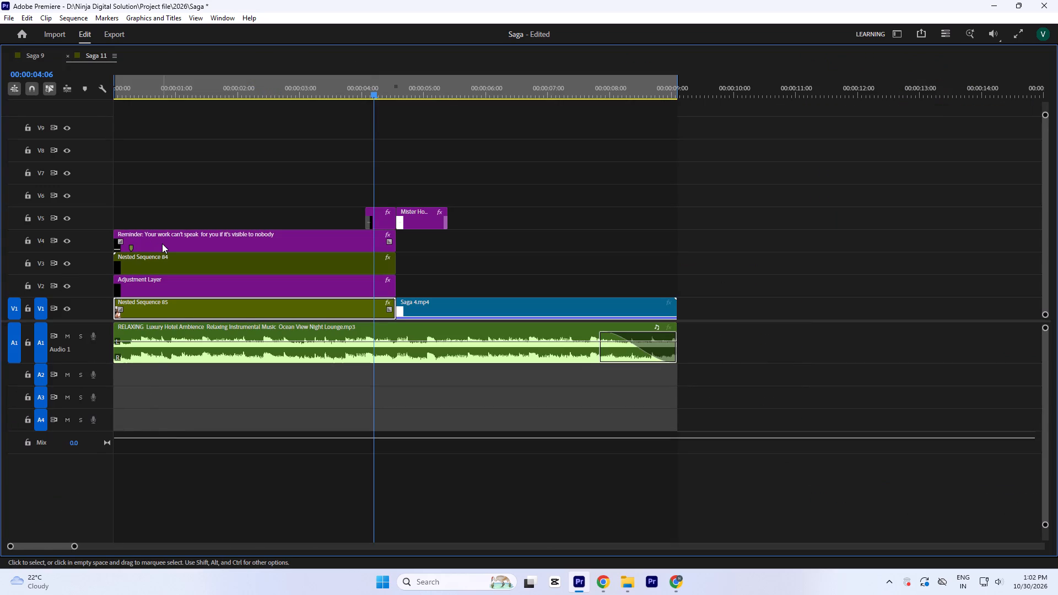
key(grave)
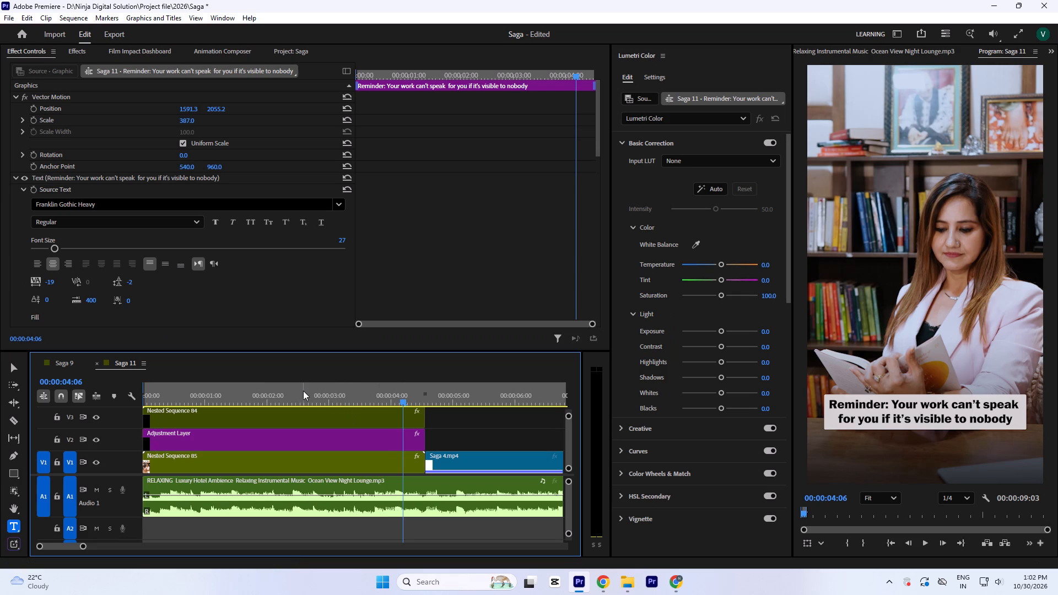
key(shift+d)
Play Saga 11 from the start to review the Reminder title's fade-in over the opening shot.
key(grave)
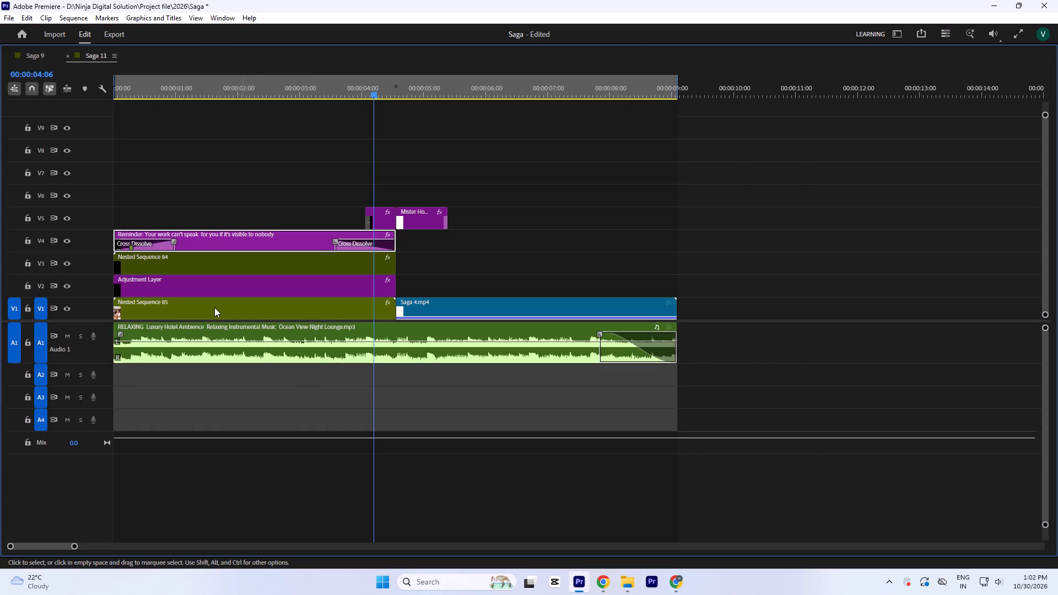
drag(138, 90, 30, 112)
text(`)
key(space)
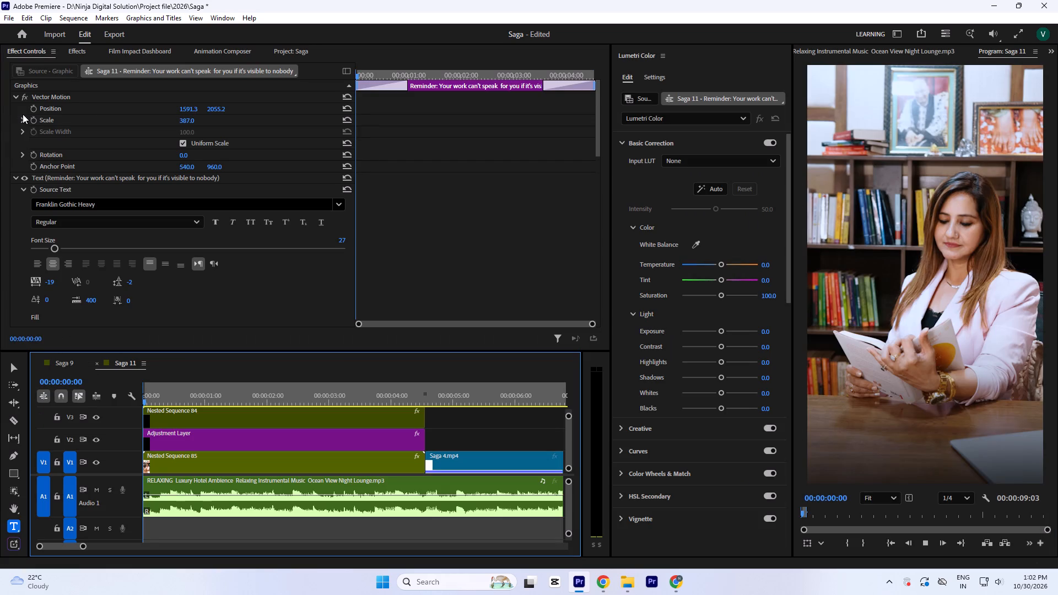
key(space)
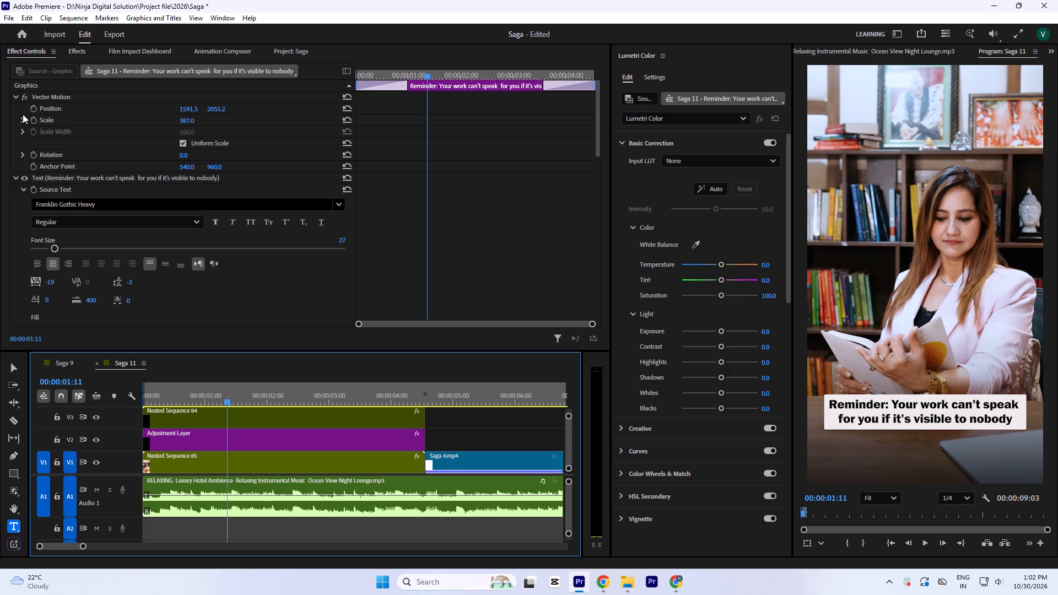
key(space)
key(space)
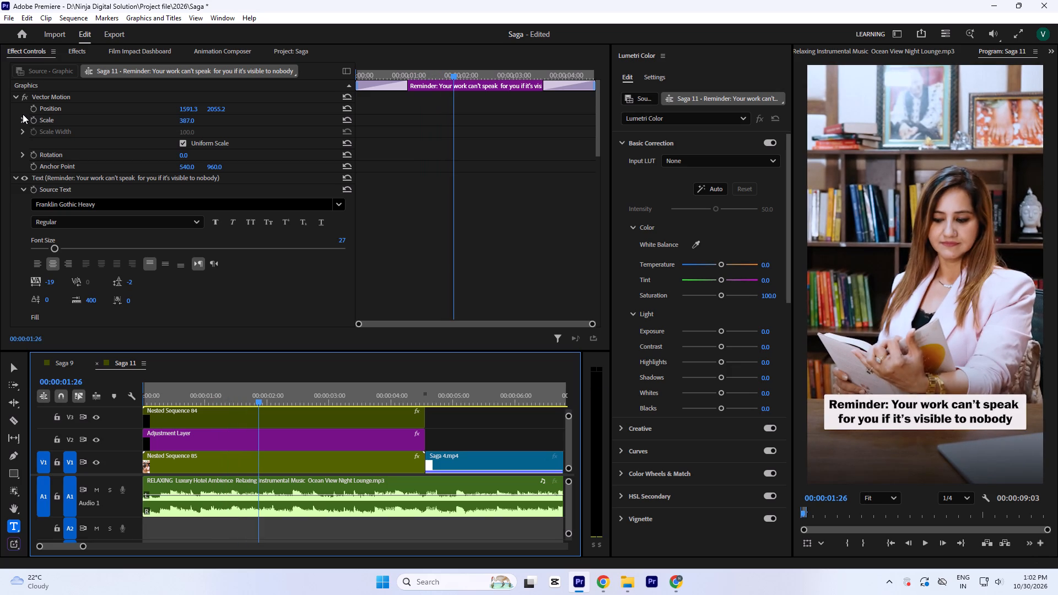
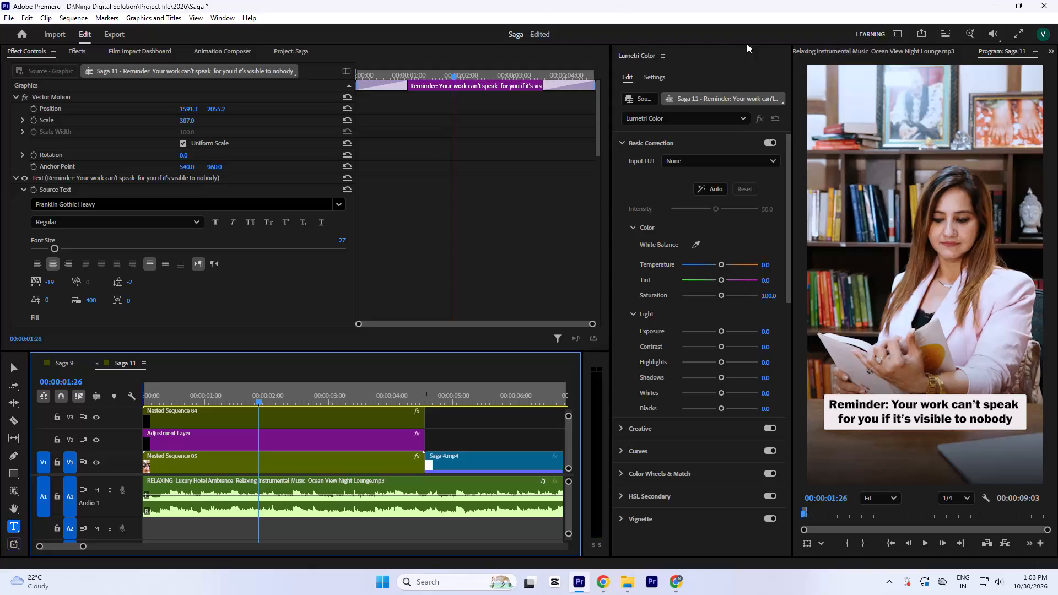
Capitalize "Work", "Can't" and "Speak" in the first line of the Reminder title.
click(926, 405)
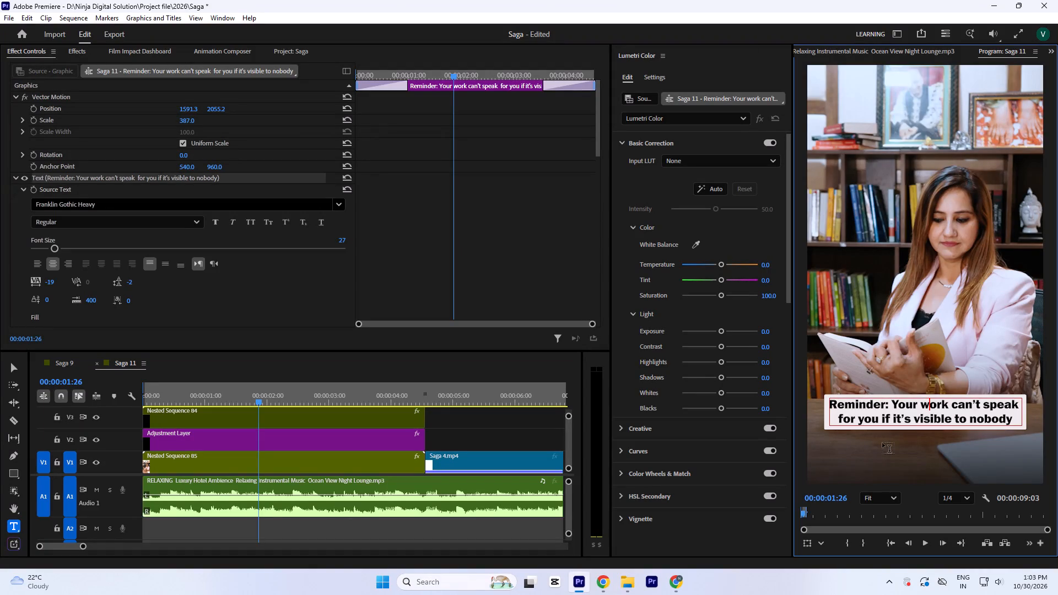
key(BackSpace)
key(shift+w)
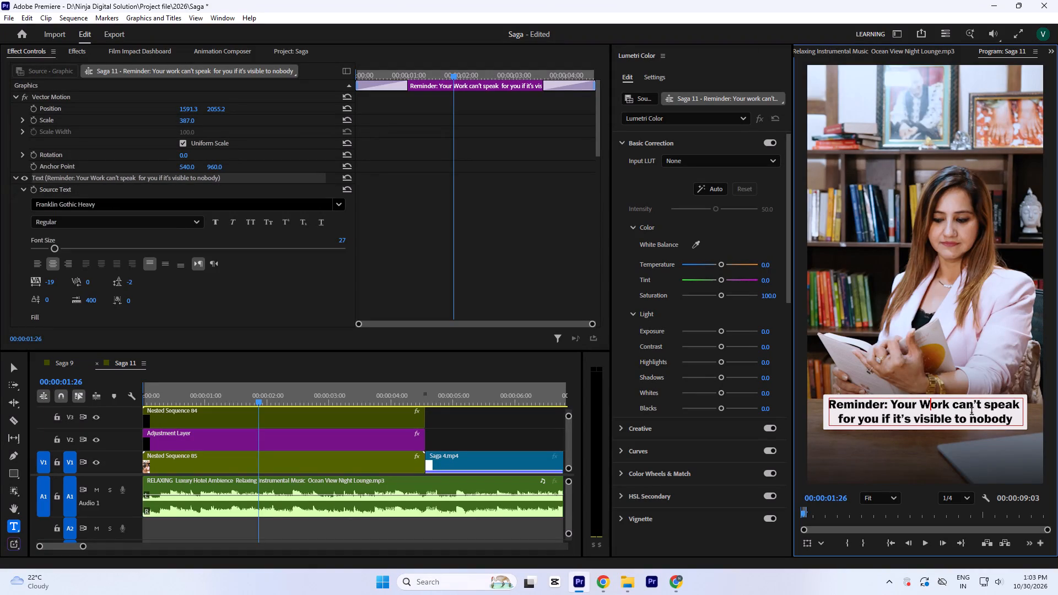
click(960, 408)
key(BackSpace)
key(shift+c)
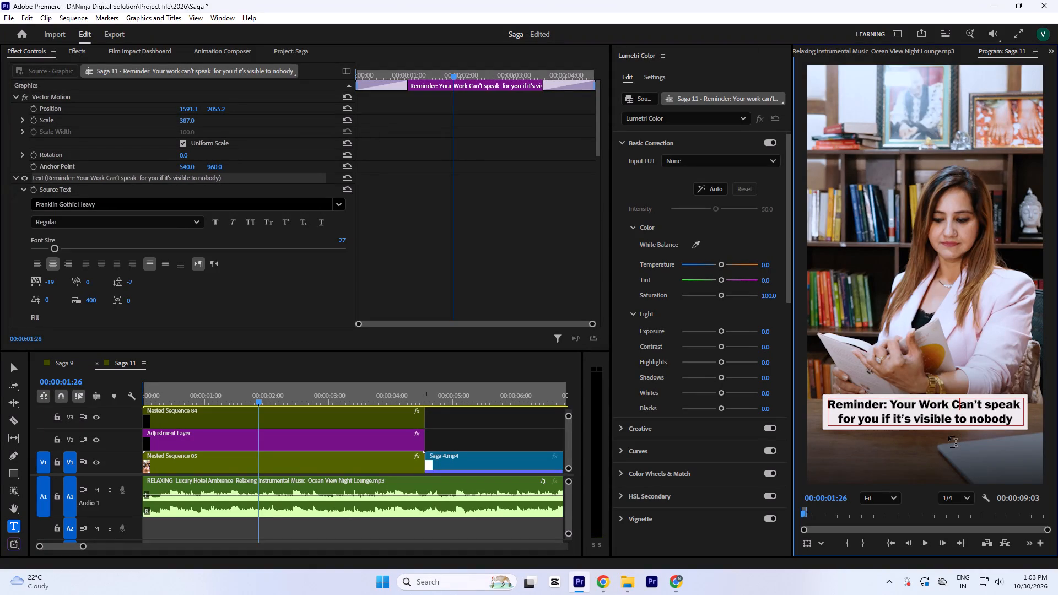
click(991, 407)
key(BackSpace)
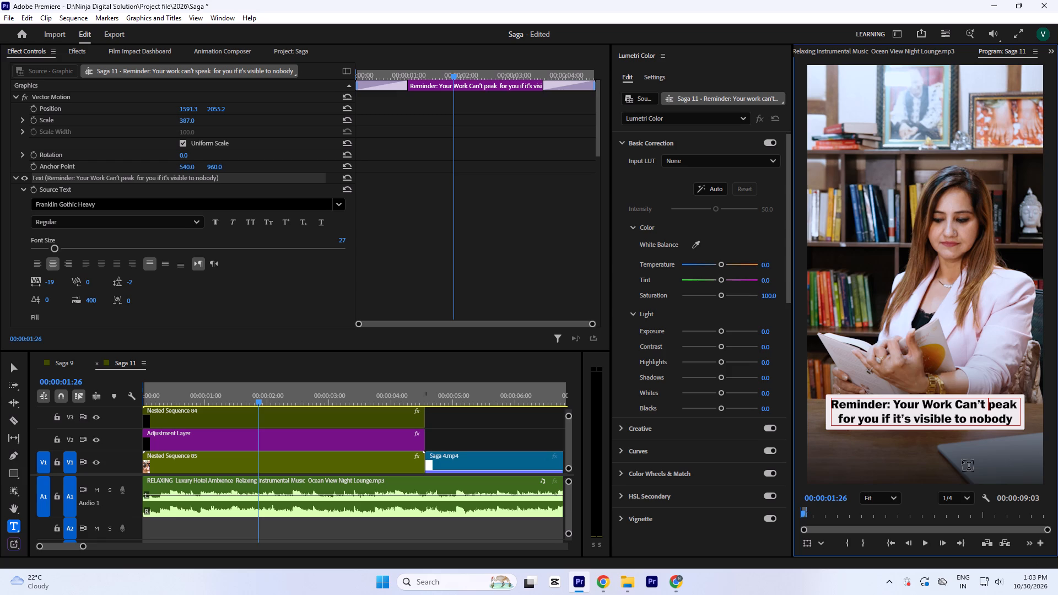
key(shift+s)
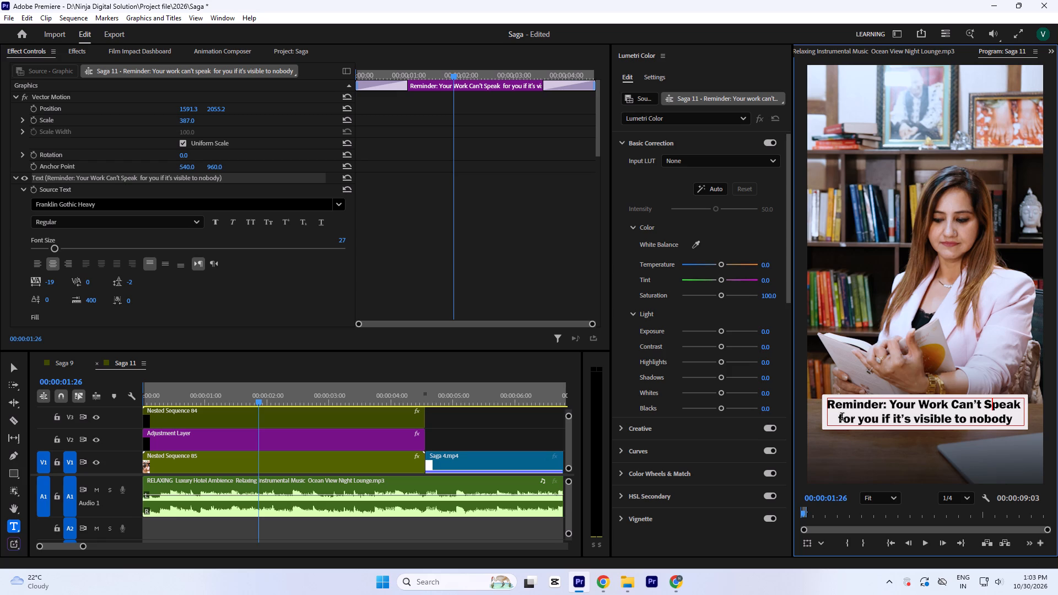
Capitalize "For", "You", "If" and "It's" in the second line of the Reminder title.
click(843, 418)
key(BackSpace)
key(shift+f)
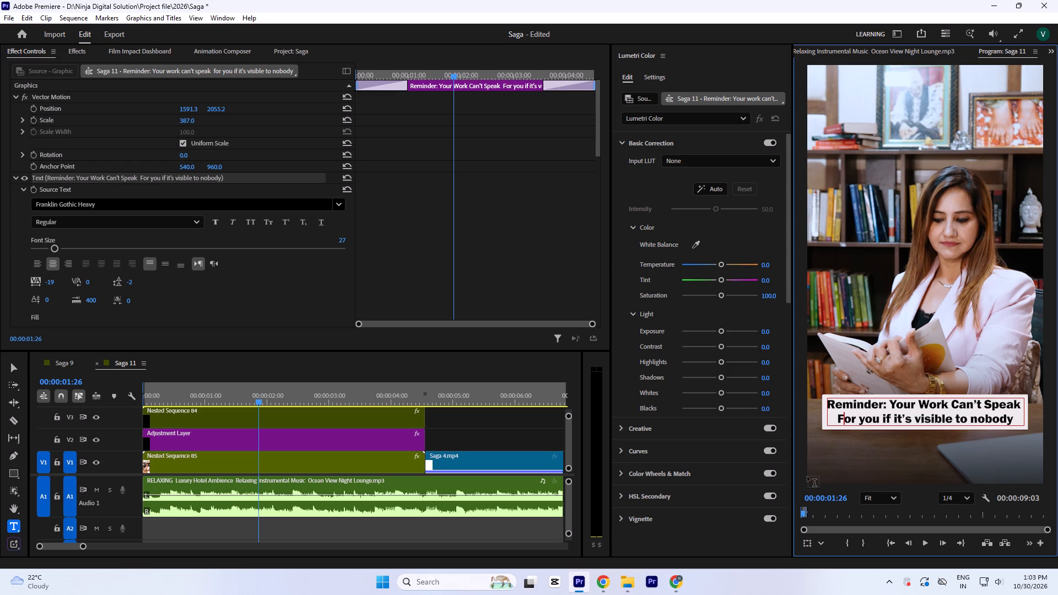
click(866, 421)
key(BackSpace)
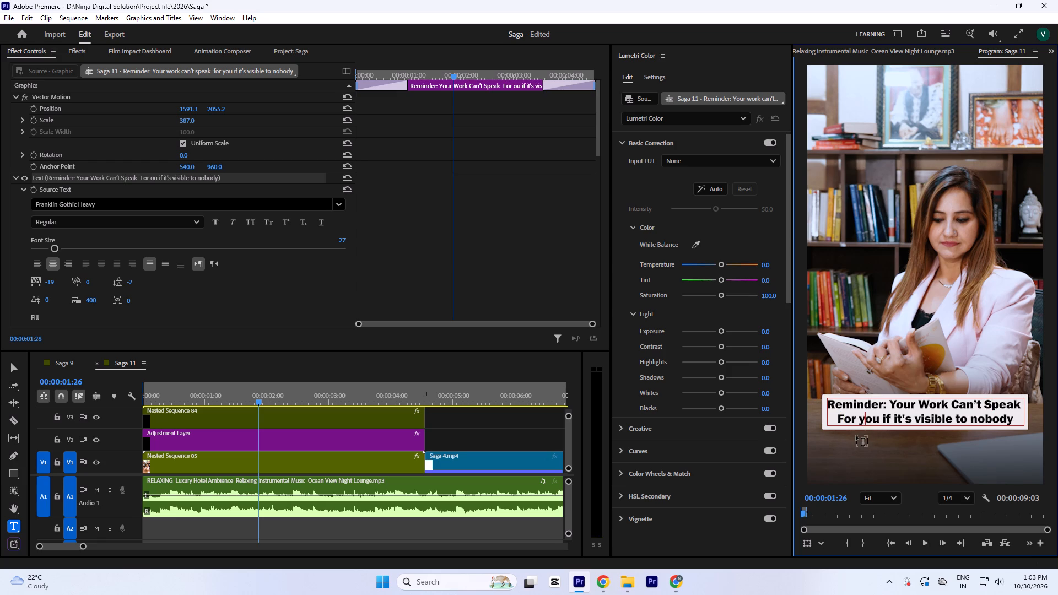
key(shift+y)
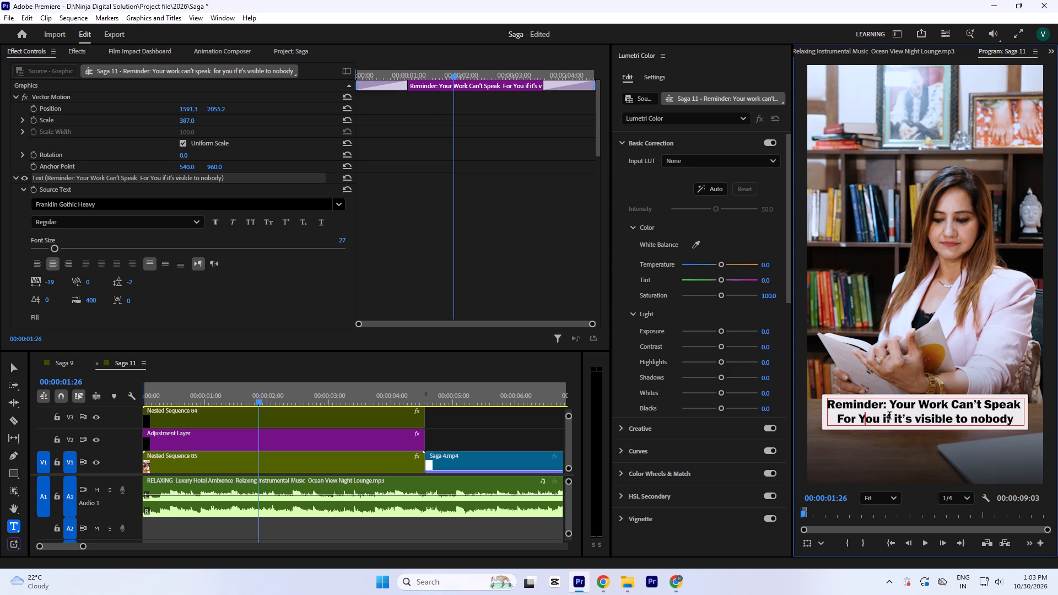
click(890, 420)
key(Left)
key(BackSpace)
key(shift+i)
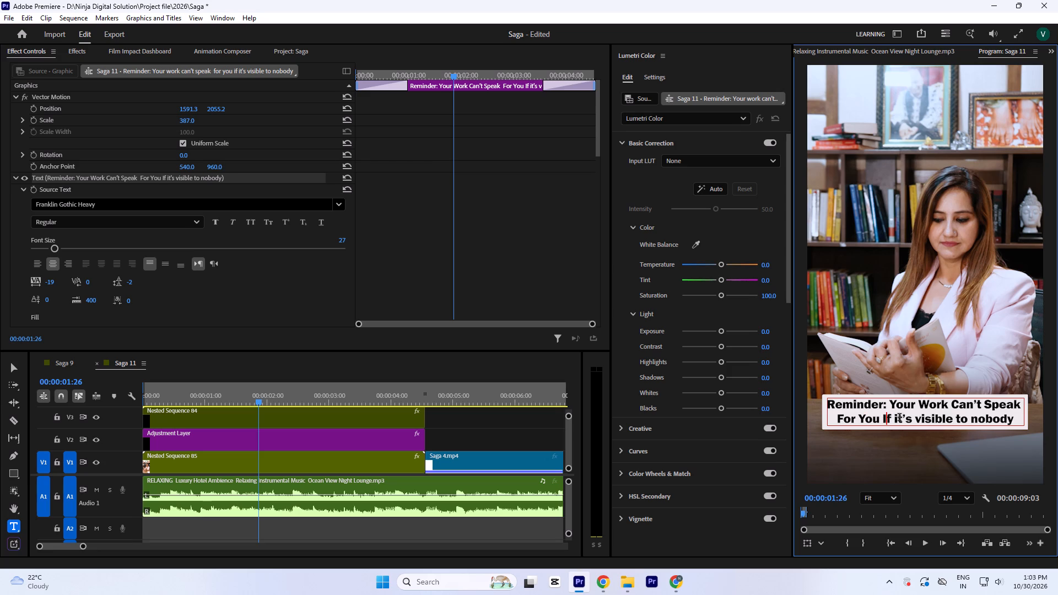
click(894, 416)
key(Right)
key(BackSpace)
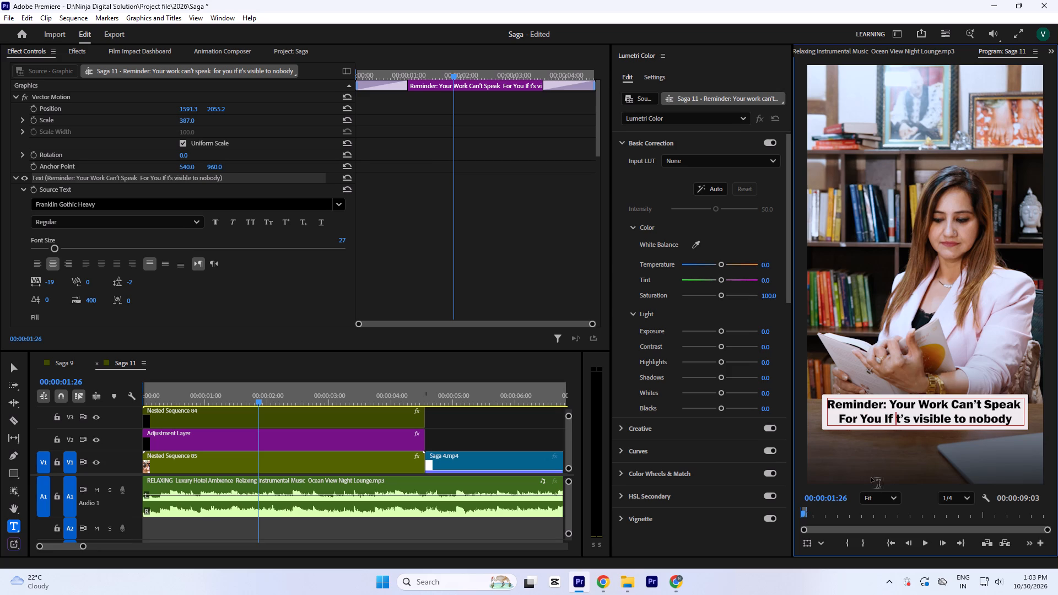
key(shift+i)
Capitalize "Visible", "To" and "Nobody" in the title's second line and leave text editing.
click(922, 420)
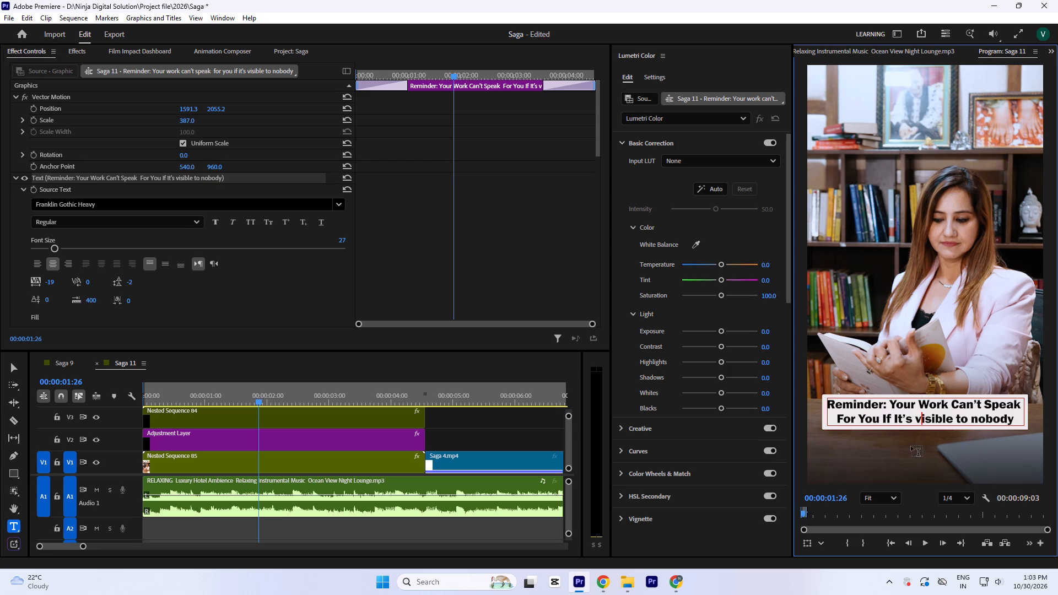
key(BackSpace)
key(shift+v)
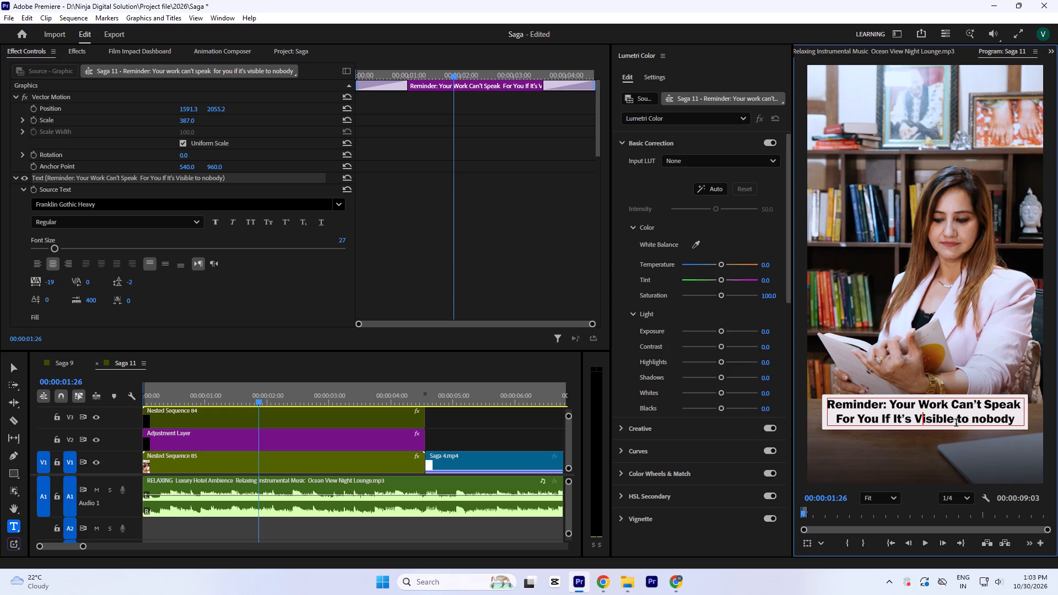
click(958, 420)
key(Right)
key(BackSpace)
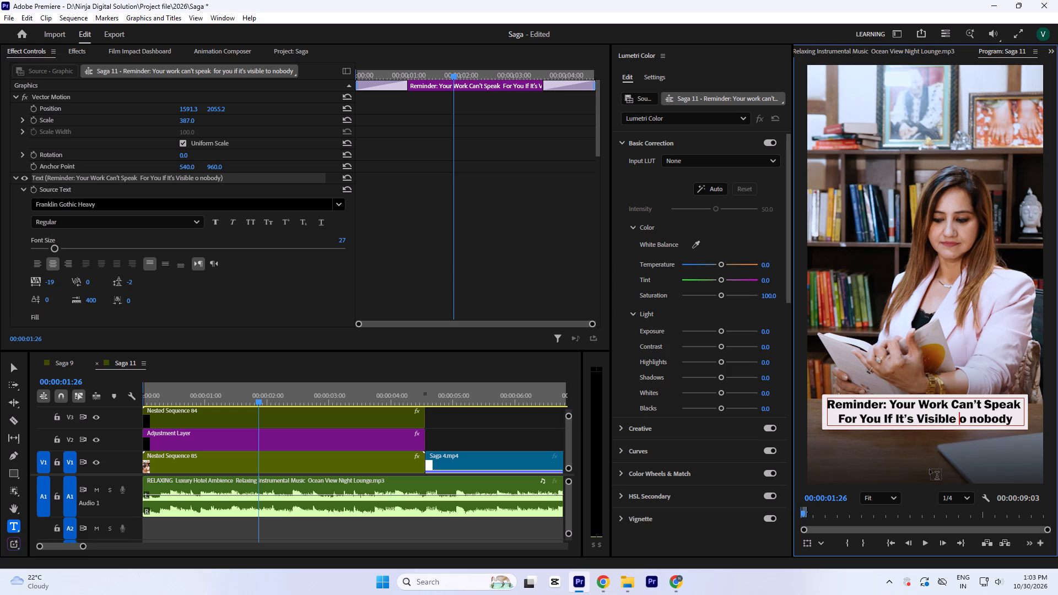
key(shift+t)
click(981, 421)
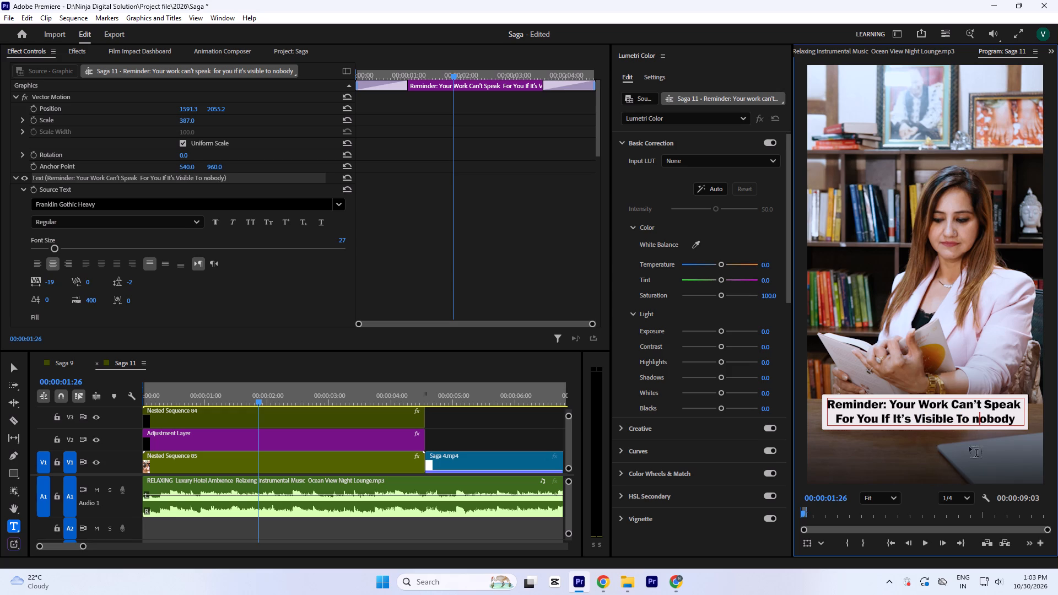
key(BackSpace)
key(shift+n)
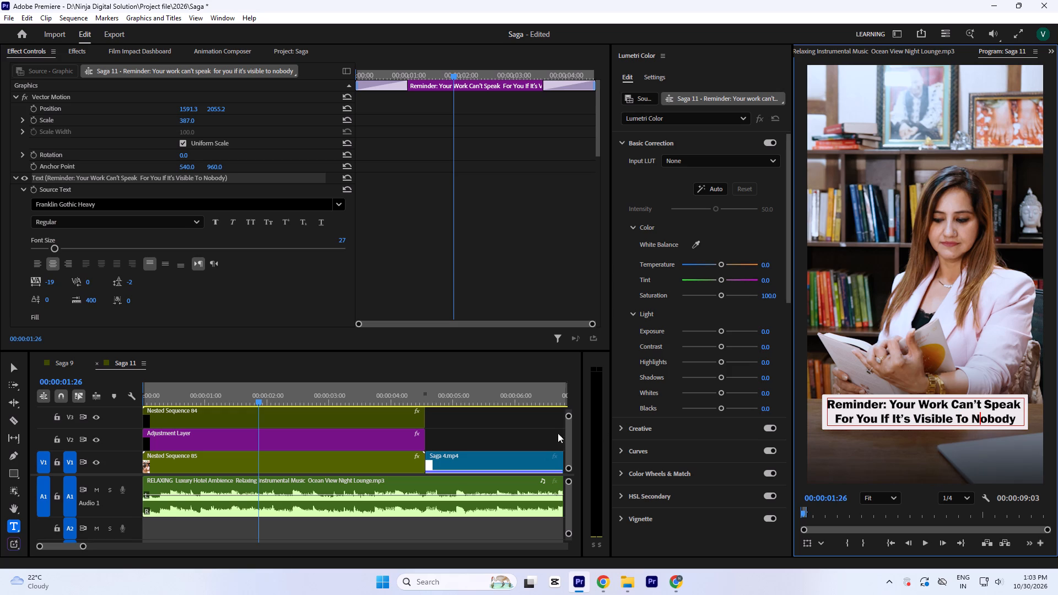
click(469, 436)
Return to the start of Saga 11, select Nested Sequence 85 on V1, and save the project.
drag(184, 396, 85, 420)
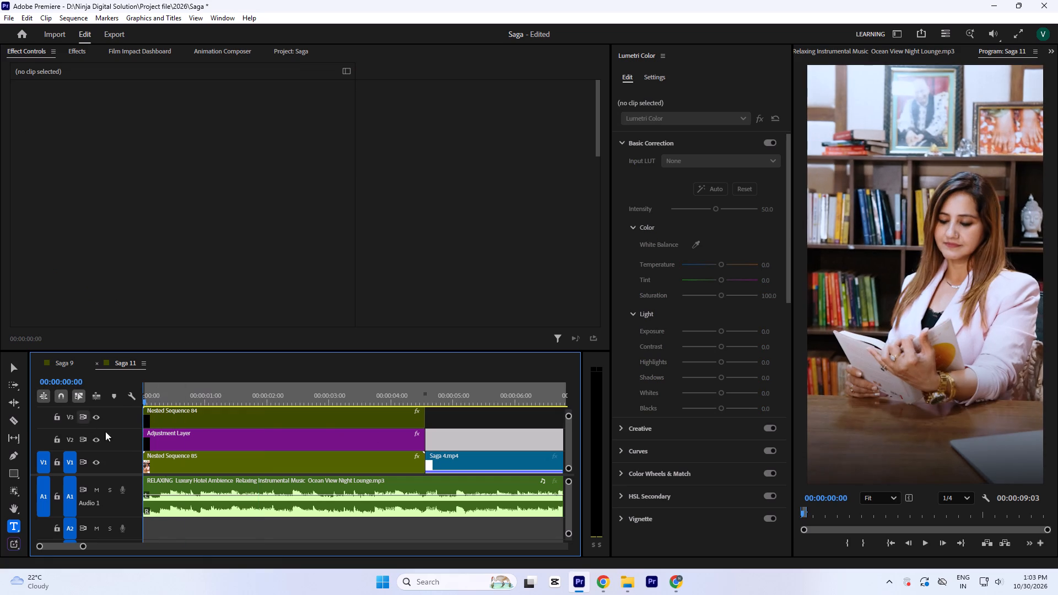
click(237, 474)
click(237, 464)
key(ctrl+s)
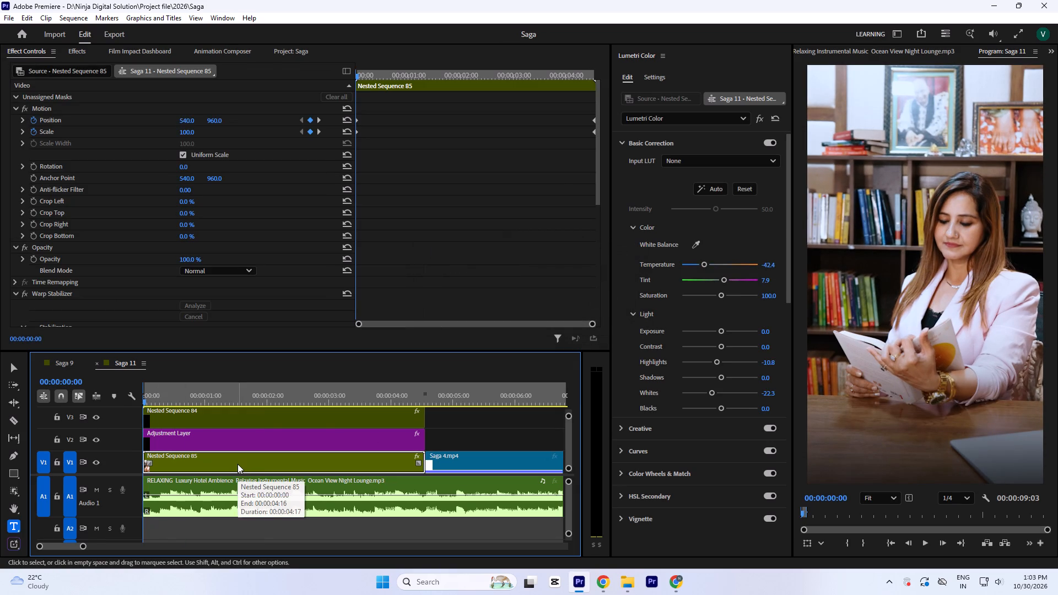
Play Saga 11 from the start to review the capitalized title over the opening shot.
key(Return)
key(space)
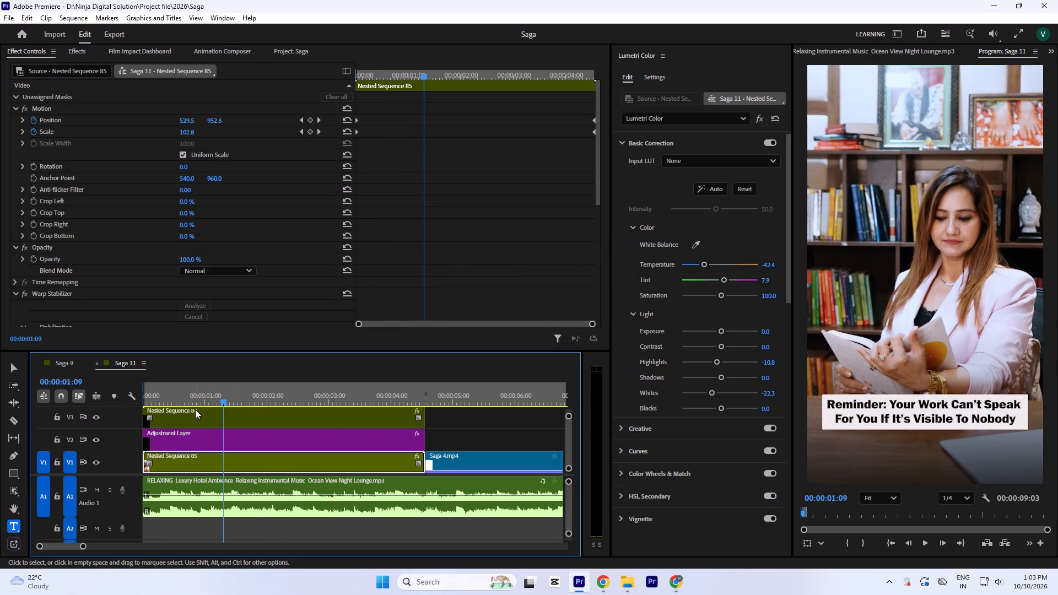
drag(195, 395, 105, 403)
key(space)
key(space)
Delete the Cross Dissolve at the end of the Reminder title on V4 and save the project.
text(`)
click(350, 242)
key(Delete)
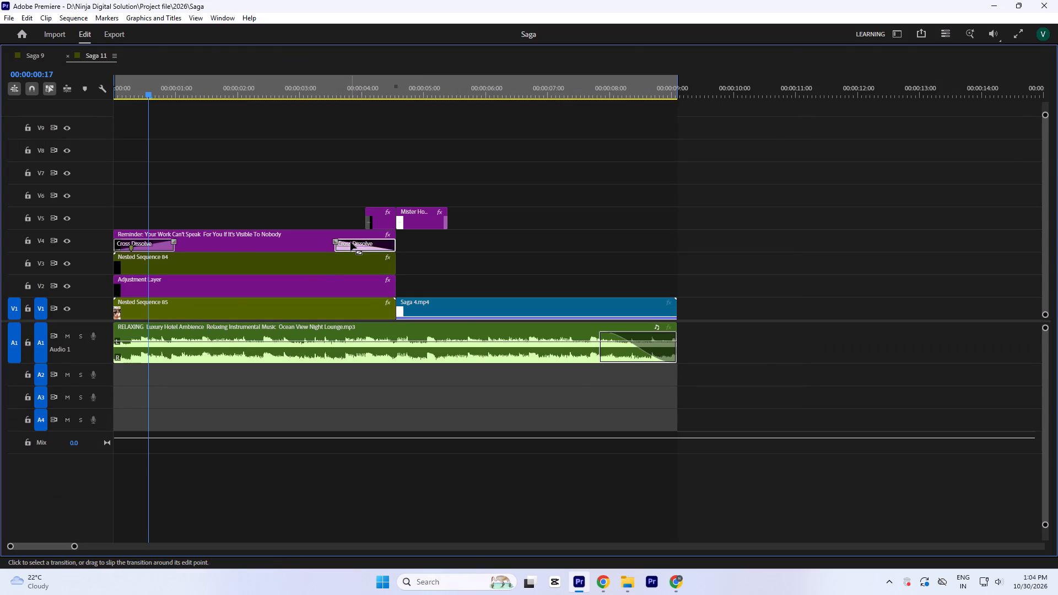
key(grave)
key(ctrl+s)
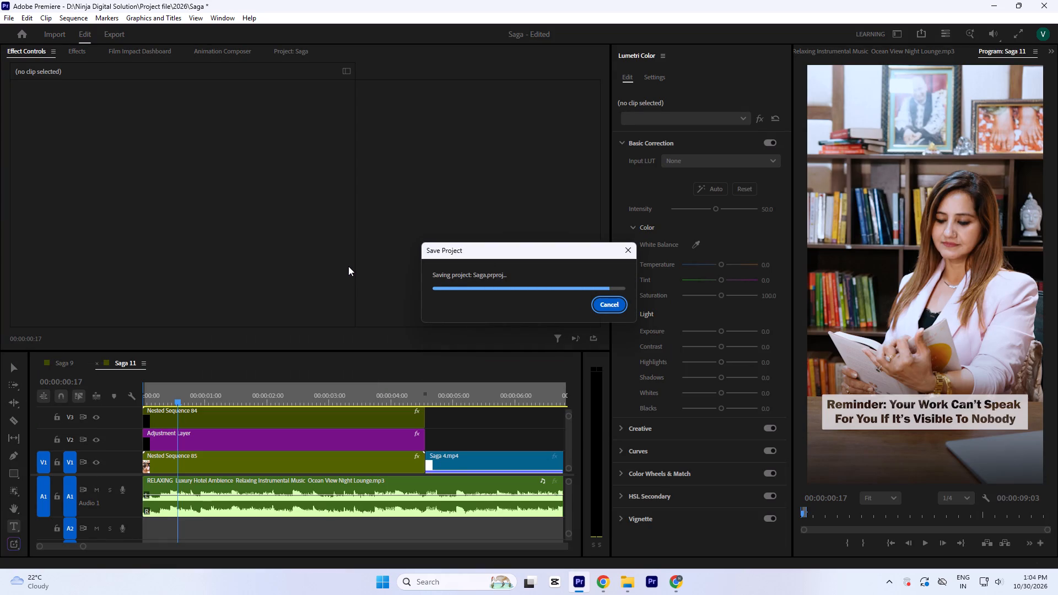
Play the opening shot from the start to review the title and color.
key(Return)
key(space)
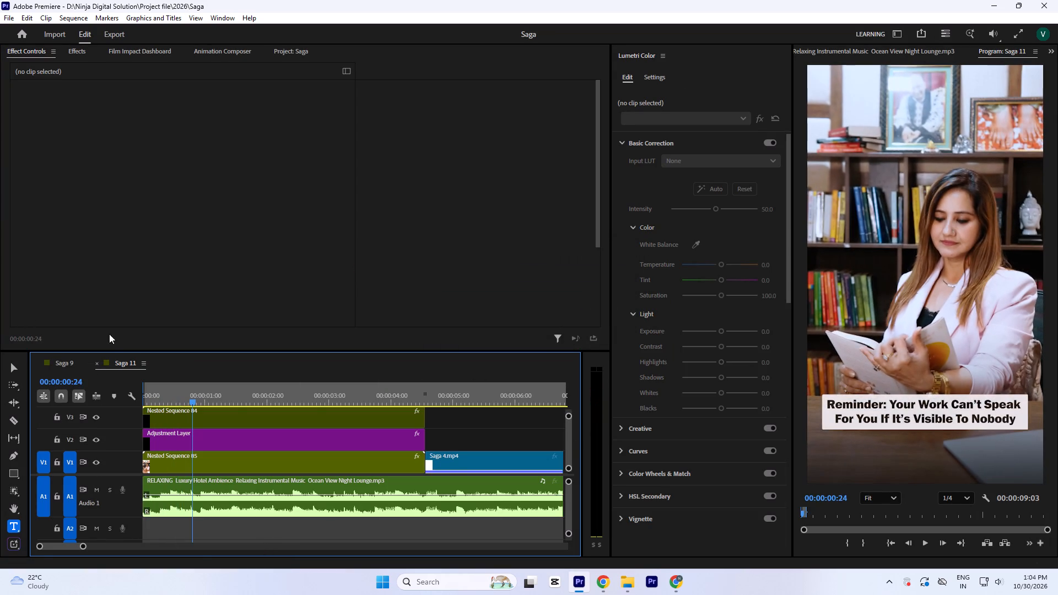
key(space)
key(space)
Sample the woman's warm tones for Nested Sequence 85's Hue vs Sat curve, slightly lower the middle point, and save the project.
click(337, 447)
click(340, 471)
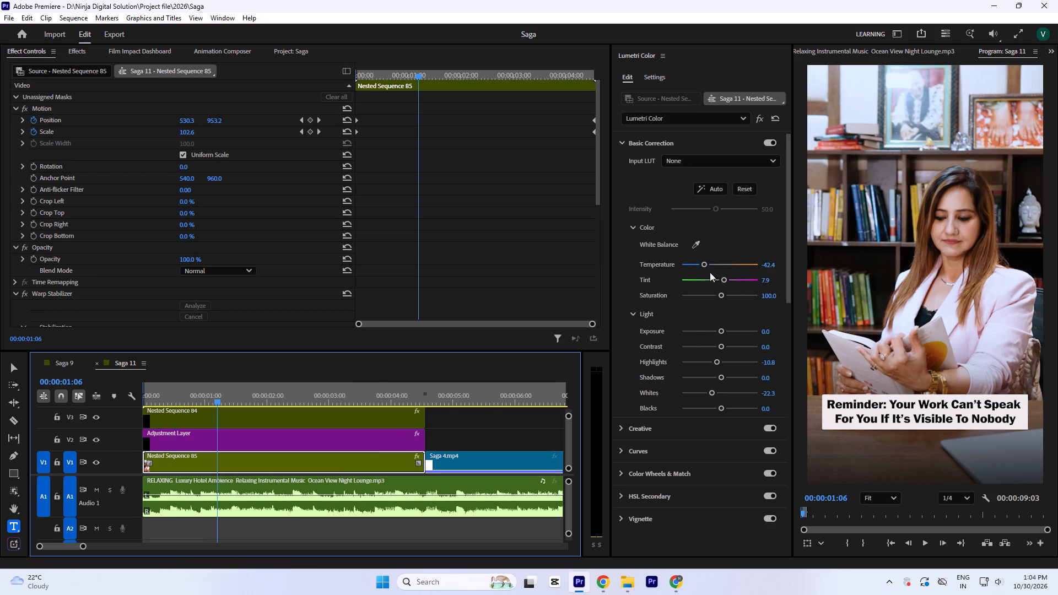
click(661, 450)
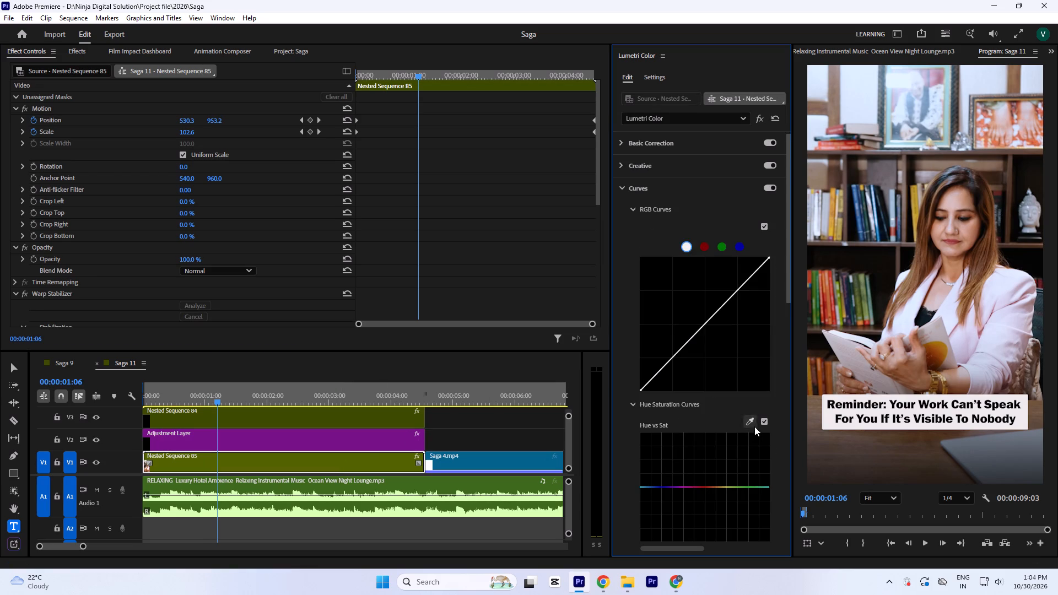
click(752, 424)
click(975, 236)
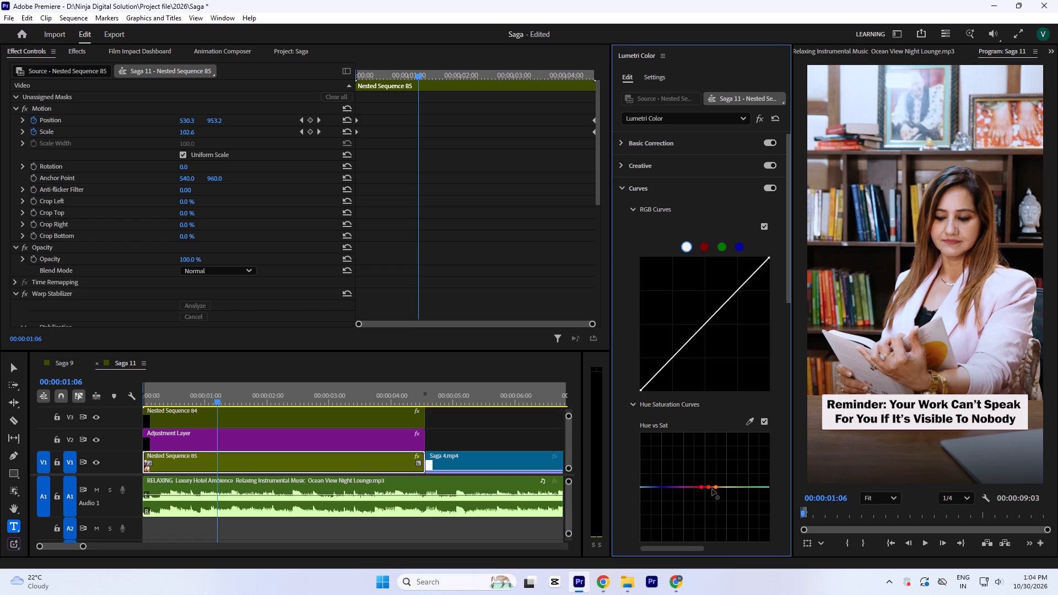
click(711, 487)
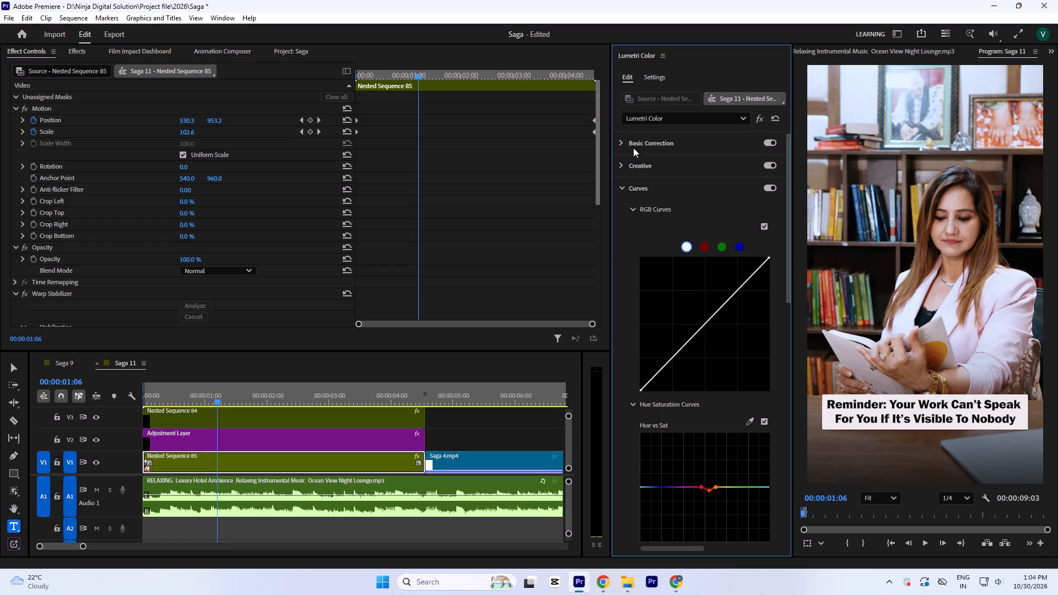
click(649, 142)
click(223, 396)
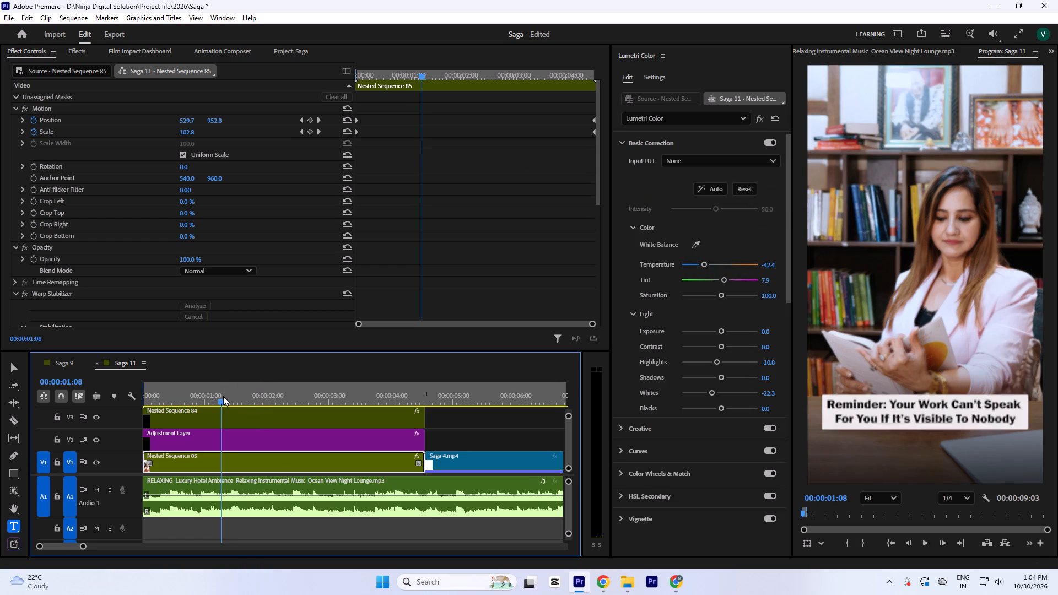
key(ctrl+s)
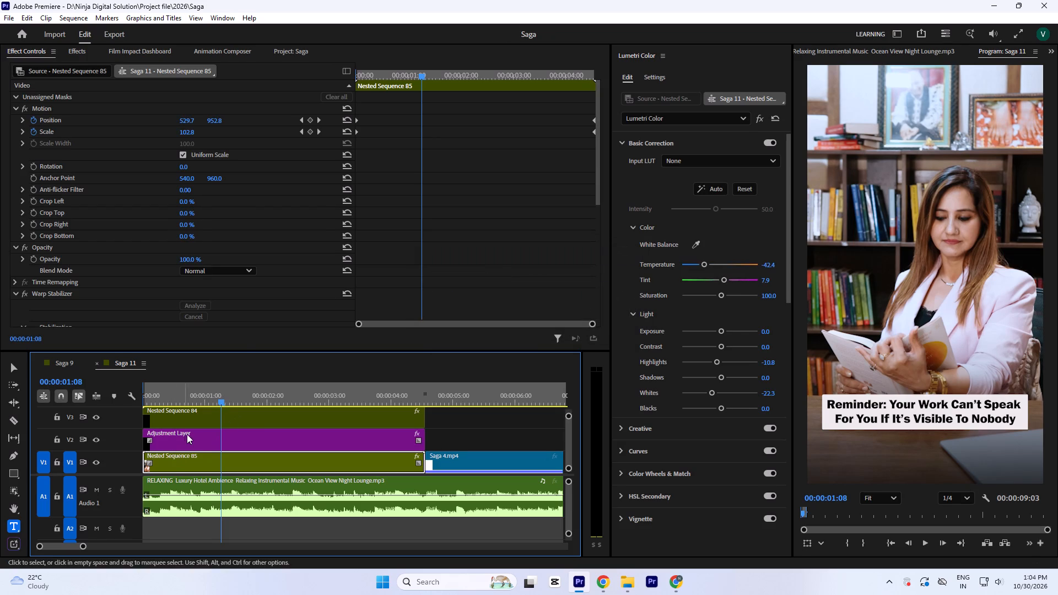
Bypass and re-enable Lumetri Color on Nested Sequence 85 to compare the shot before and after correction.
click(760, 121)
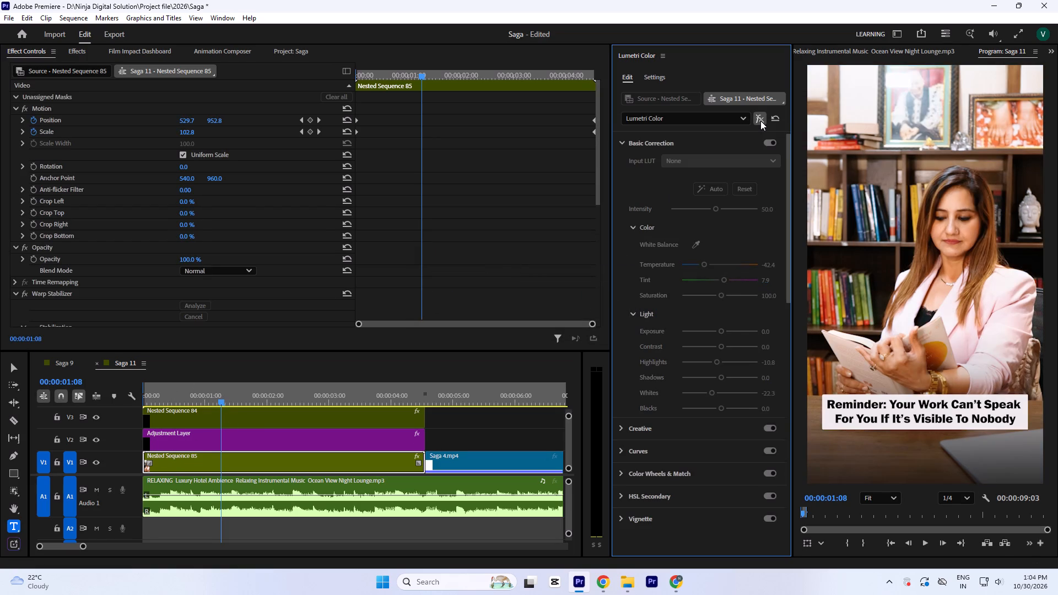
click(760, 121)
Play Saga 11 from the start, and replay the cut from the opening shot into the Saga 4.mp4 ending.
key(Return)
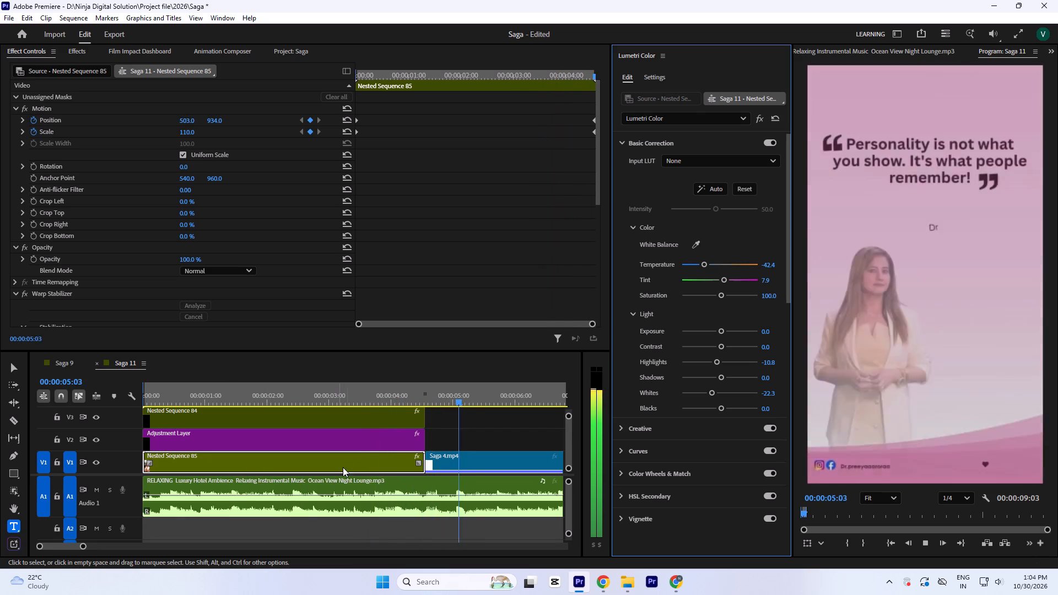
key(space)
click(400, 392)
key(space)
key(space)
key(space)
key(space)
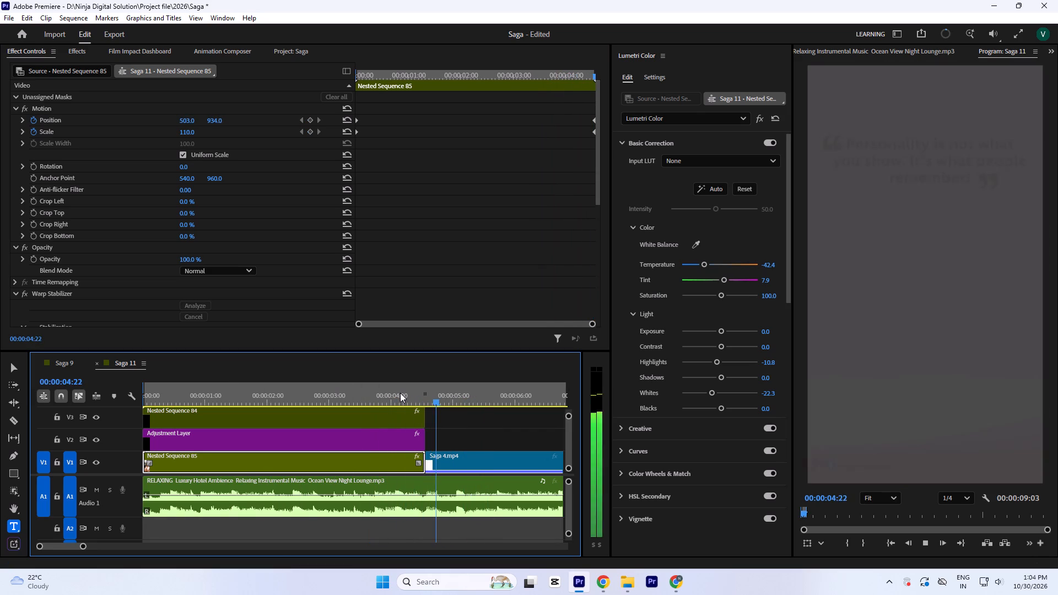
key(space)
key(space)
Save the Saga project.
key(ctrl+s)
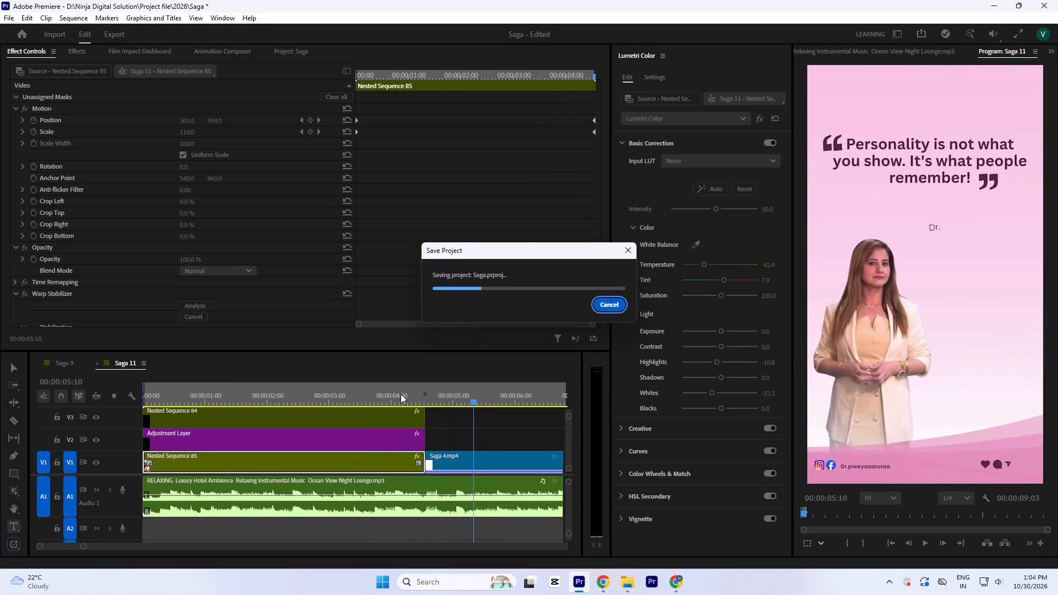
Move the "Reminder: Your Work Can't Speak" title and the short graphics above it up one track, to V5 and V6.
text(--)
key(minus)
key(minus)
key(minus)
key(equal)
click(178, 398)
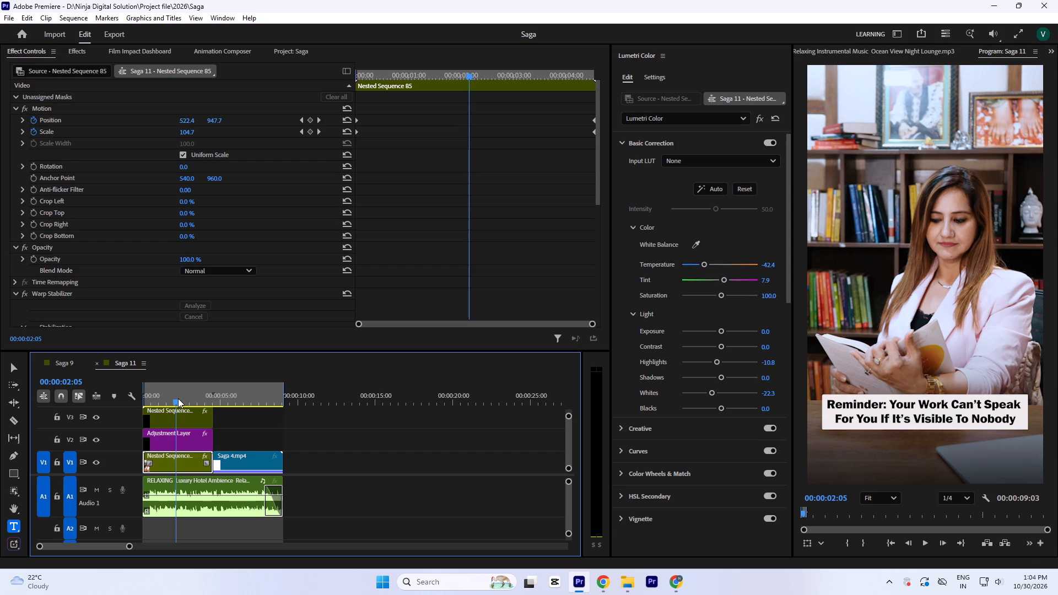
click(173, 392)
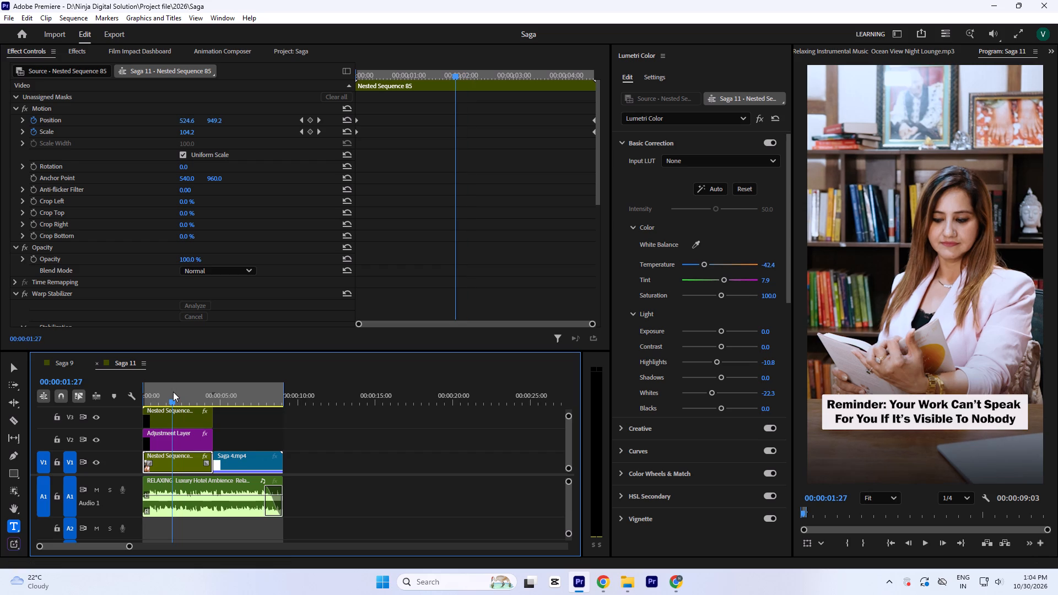
key(grave)
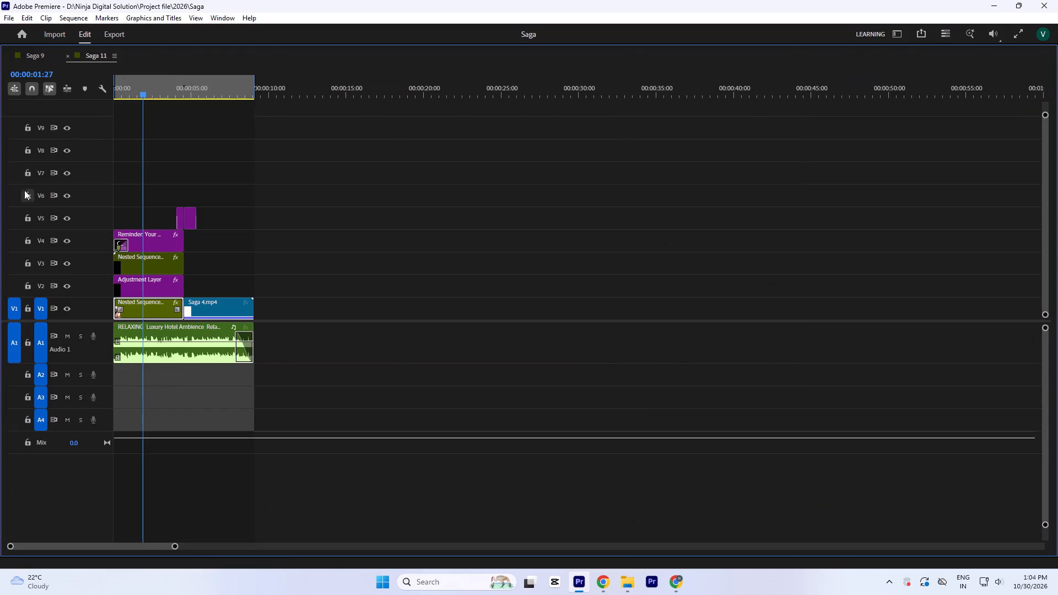
key(equal)
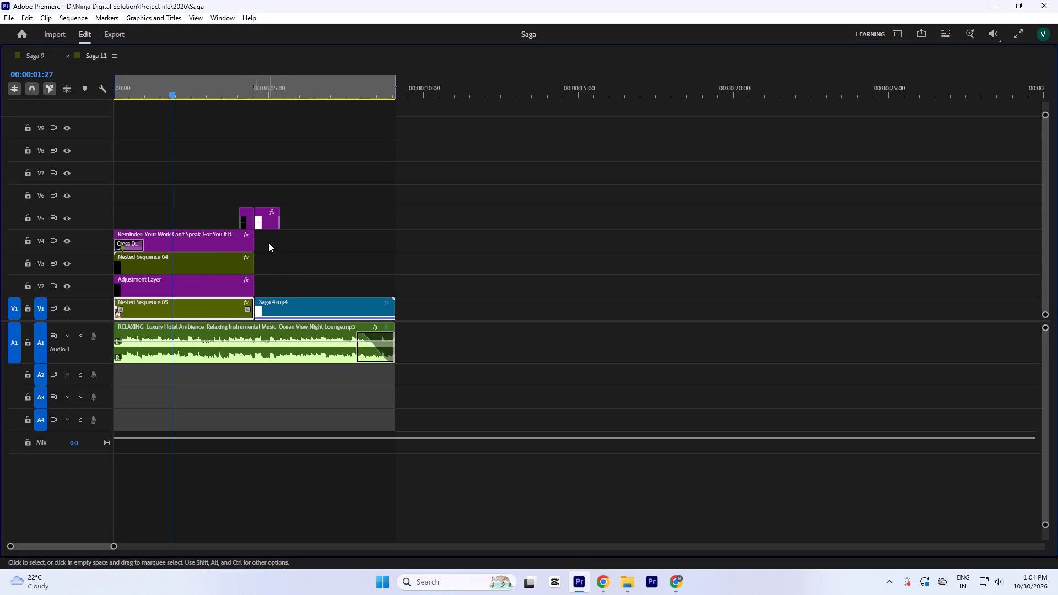
drag(289, 244, 202, 199)
drag(216, 237, 215, 220)
Duplicate Nested Sequence 84 from V3 onto the empty V4 track directly above it.
click(203, 261)
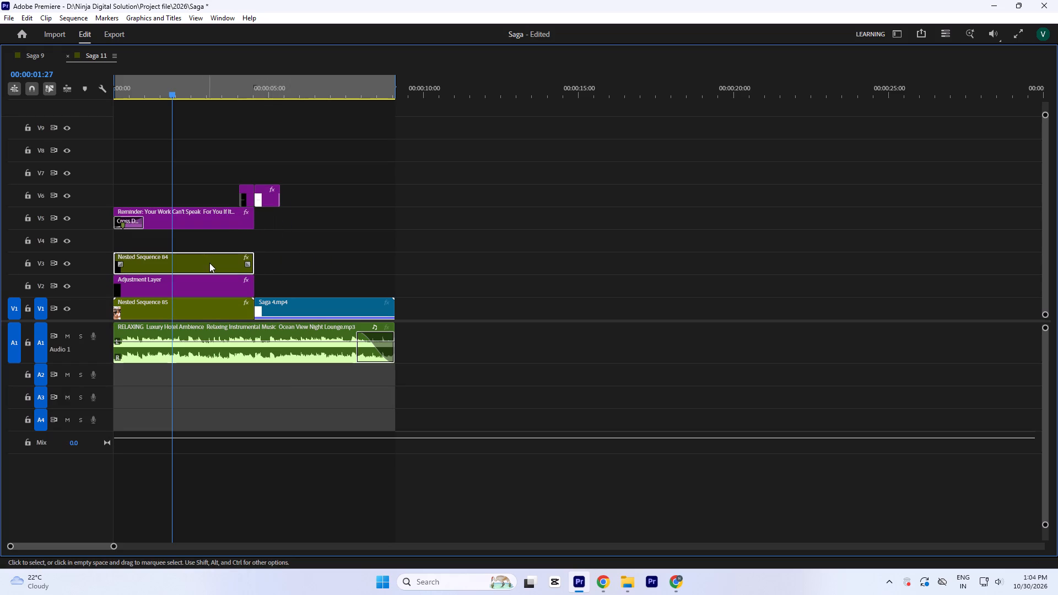
alt+drag(210, 263, 209, 242)
click(209, 242)
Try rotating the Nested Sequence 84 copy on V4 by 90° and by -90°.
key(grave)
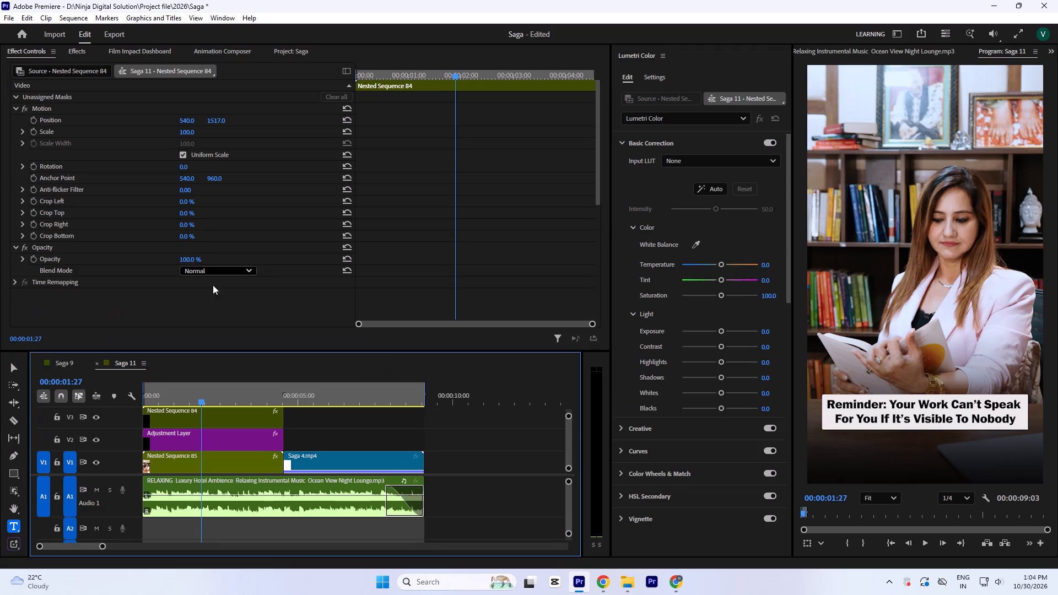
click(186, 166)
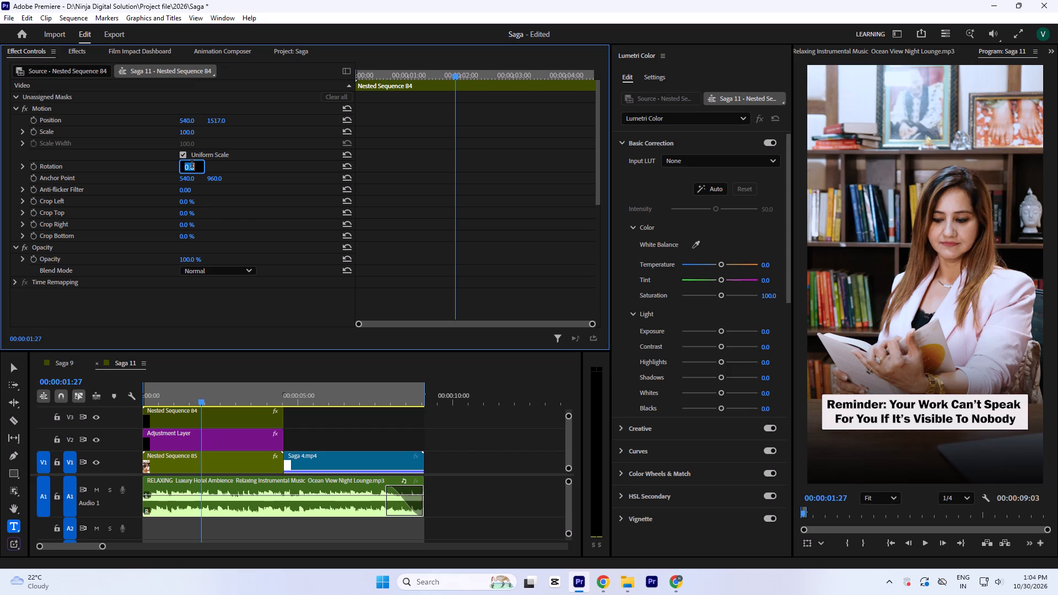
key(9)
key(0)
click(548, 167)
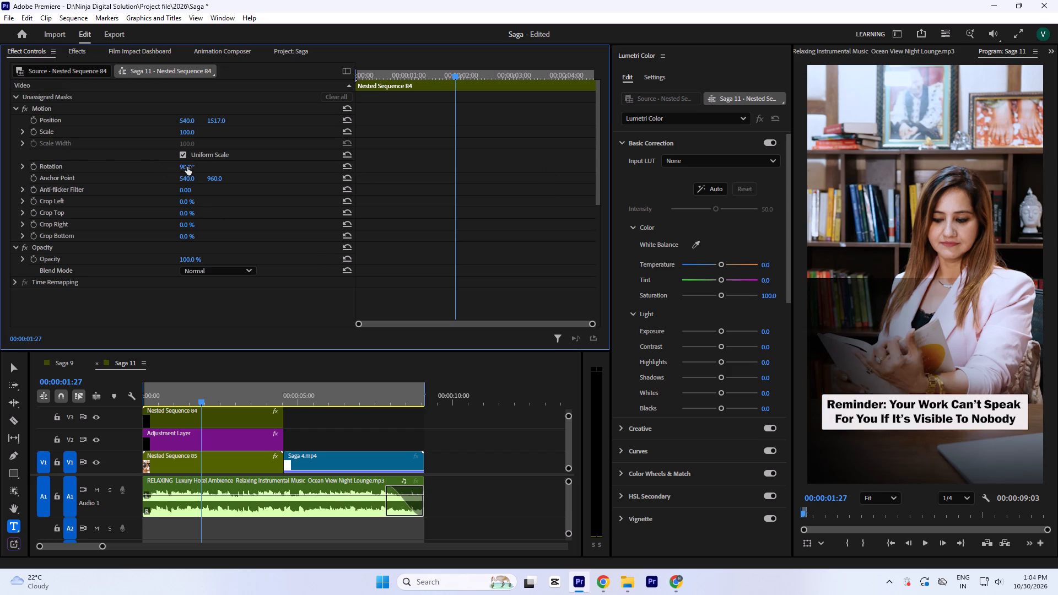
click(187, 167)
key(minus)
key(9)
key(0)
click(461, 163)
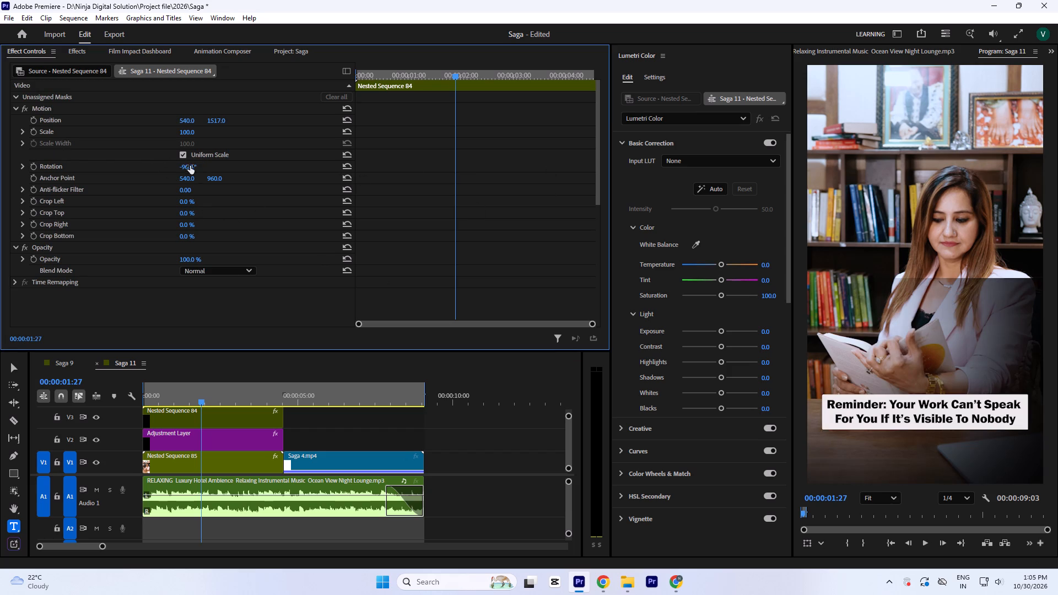
Rotate the Nested Sequence 84 copy to 180° and move it up to a vertical position of 130.
click(190, 166)
key(1)
key(8)
key(0)
click(510, 179)
drag(217, 117, 229, 403)
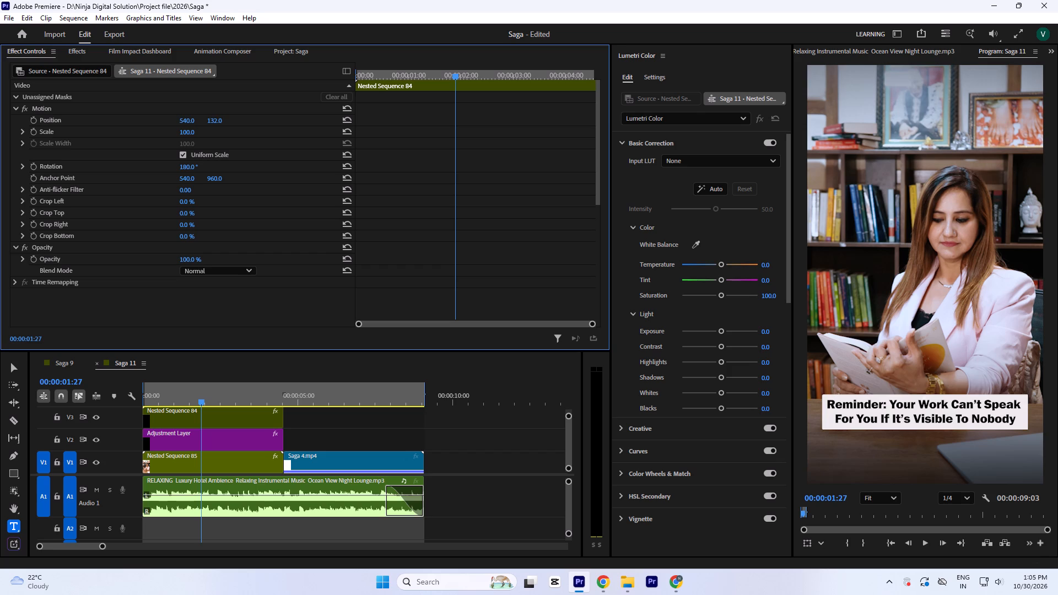
drag(229, 403, 229, 404)
Return the playhead to the start of Saga 11 and save the project.
drag(206, 399, 0, 425)
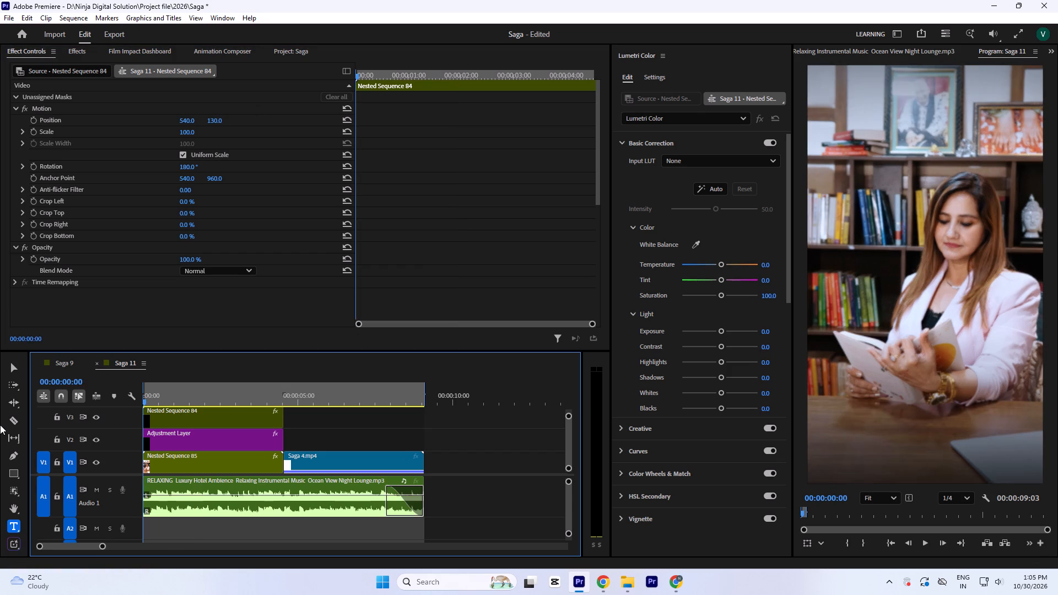
key(ctrl+s)
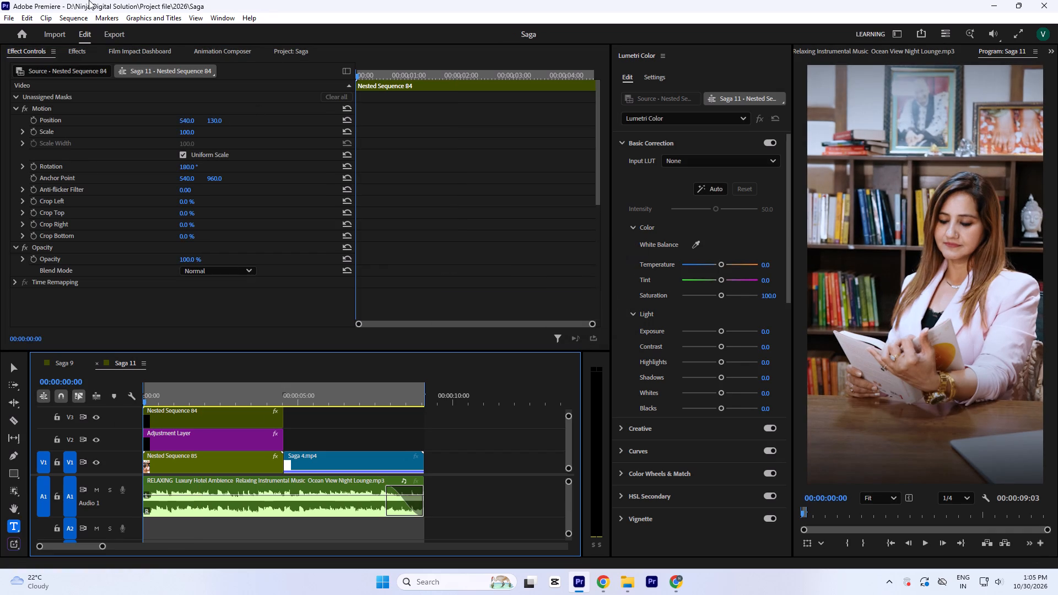
Play the opening shot of Saga 11 to check the flipped shadow overlay along its top.
key(Return)
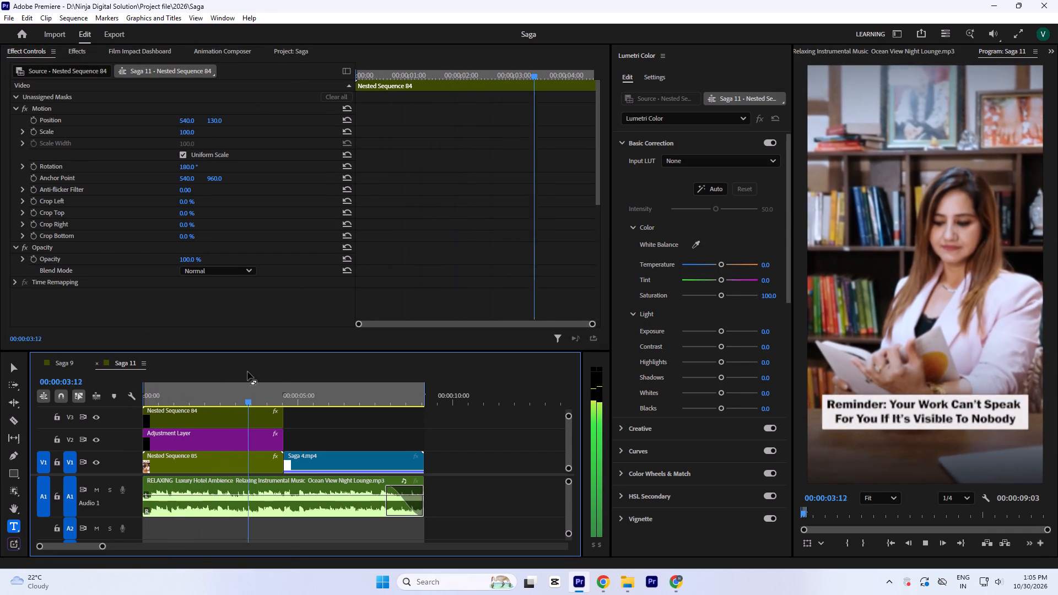
key(space)
Lower the Reminder title on V5 slightly by setting its Vector Motion vertical position to 2023.2.
click(241, 403)
key(grave)
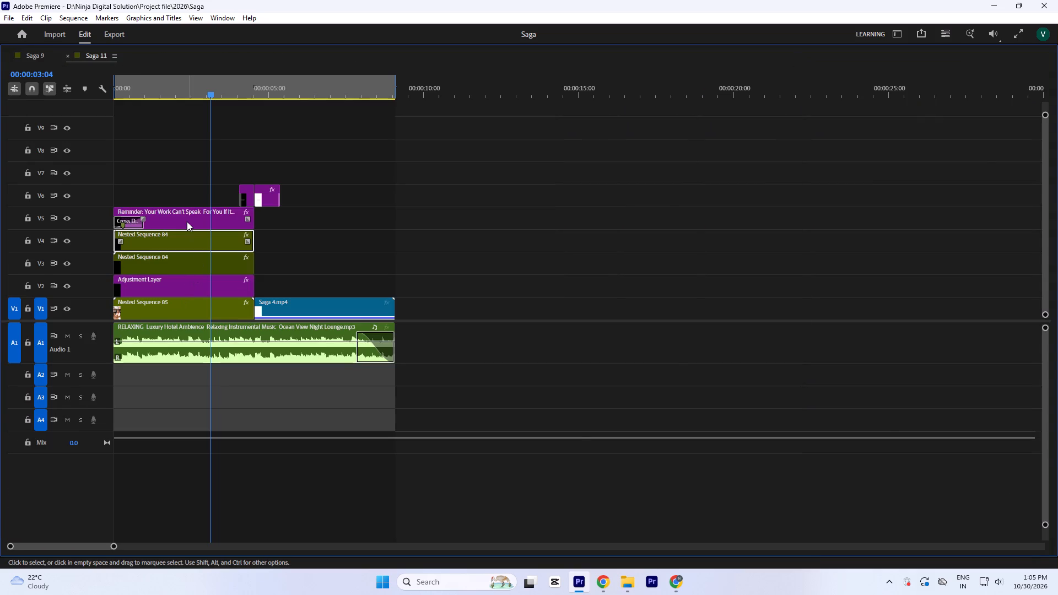
click(187, 221)
key(grave)
drag(213, 110, 213, 138)
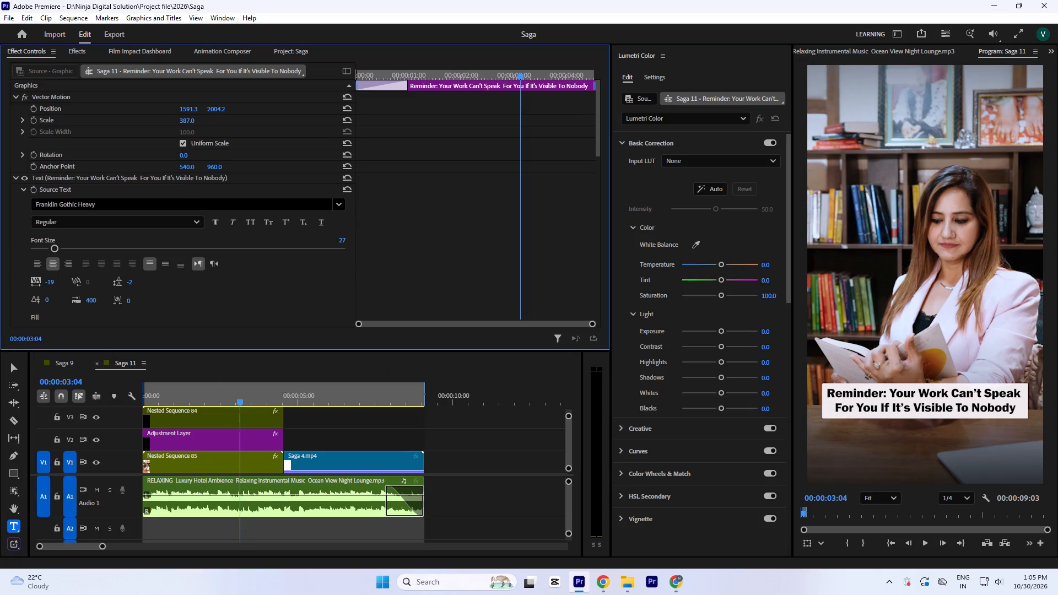
drag(213, 138, 212, 126)
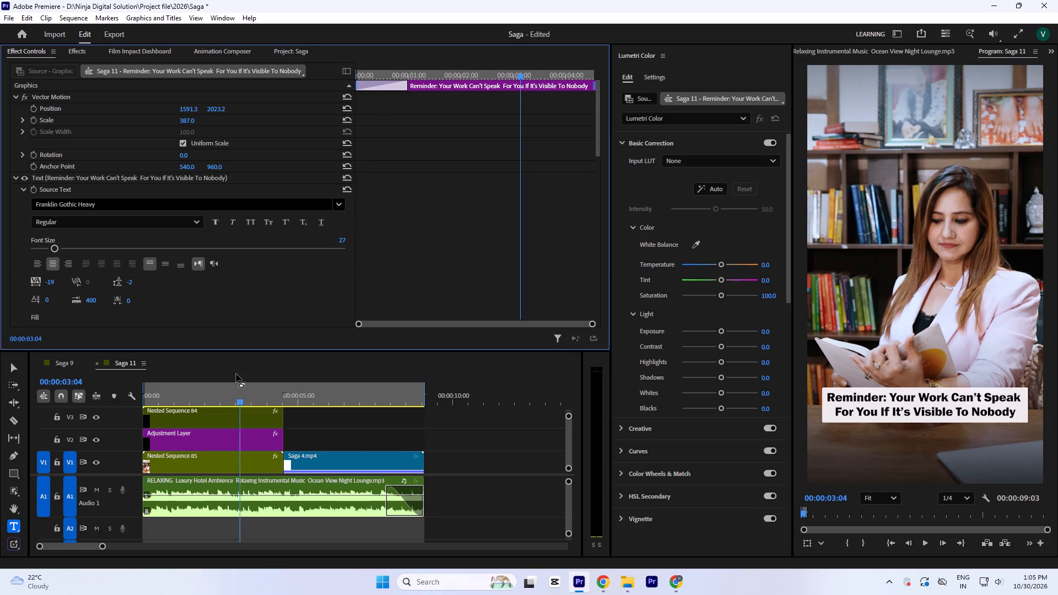
Play Saga 11 from the start to check the title's fade-in and new placement.
drag(219, 394, 61, 405)
key(Return)
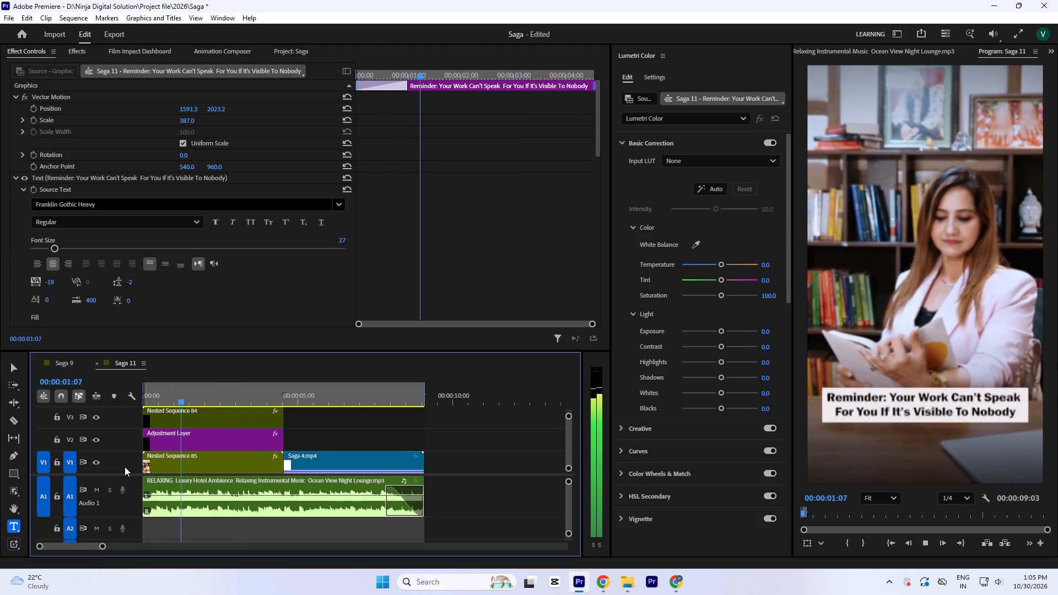
key(space)
Lengthen the Cross Dissolve at the start of the Reminder title to about 1.4 seconds.
text(`)
key(equal)
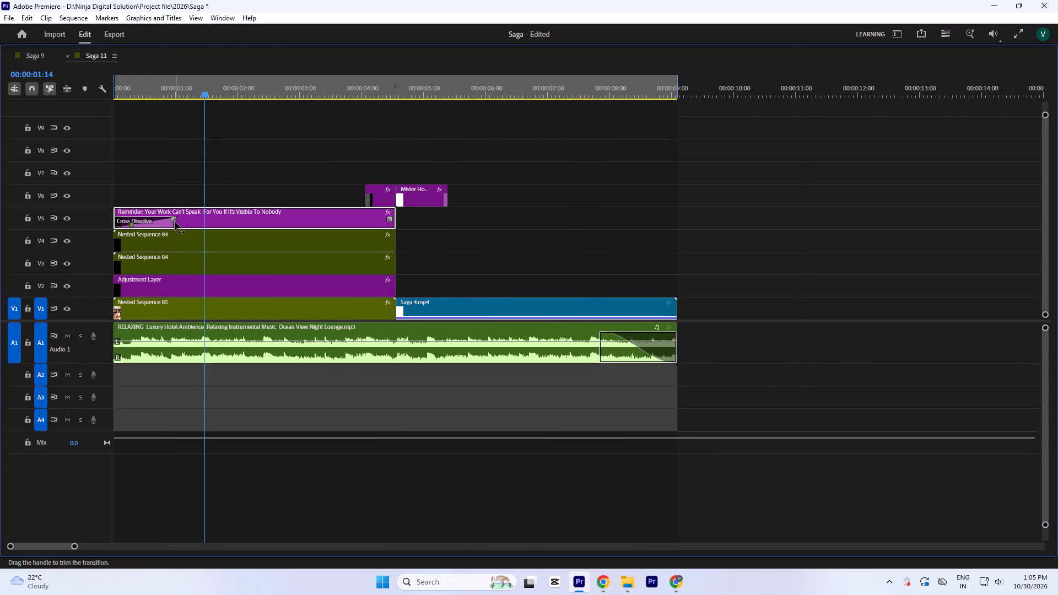
drag(175, 221, 202, 225)
Replay the opening shot from the start to check the longer title fade, and look over Nested Sequence 85's effect settings.
drag(147, 93, 62, 98)
text(`-)
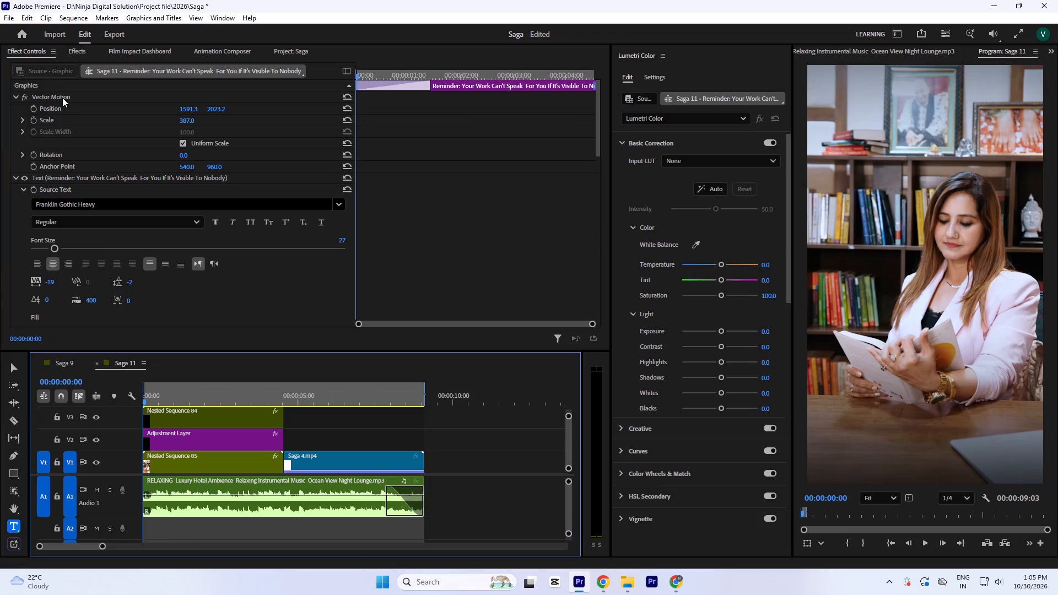
key(space)
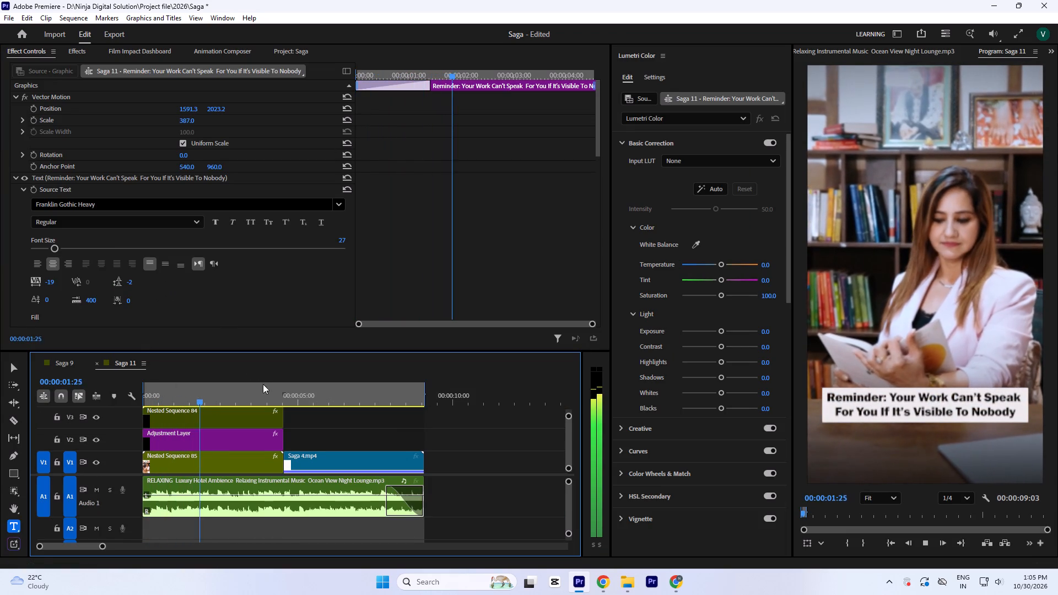
click(230, 475)
click(226, 463)
key(space)
scroll(446, 229, down, 4)
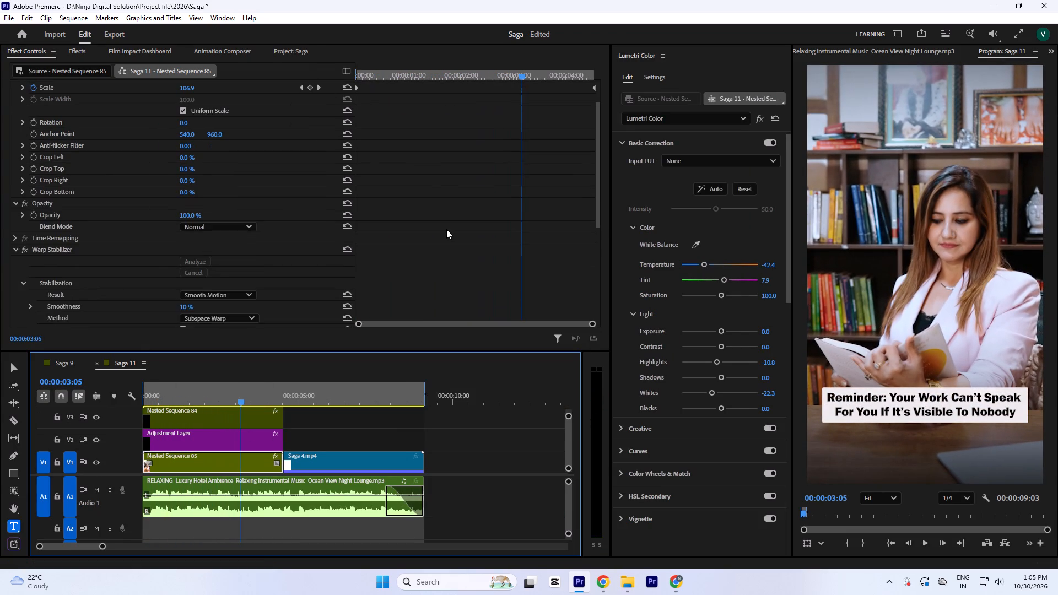
Save the Saga project.
key(ctrl+s)
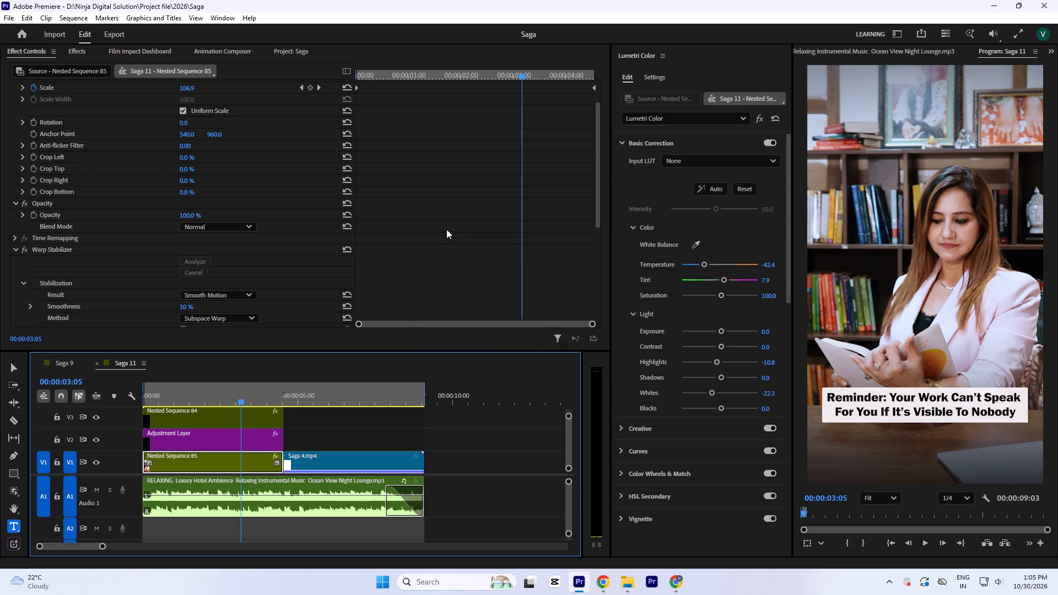
Open the export settings for Saga 11, search the Render folder for saga, and select the existing Saga 11 file's name for the output.
key(ctrl+m)
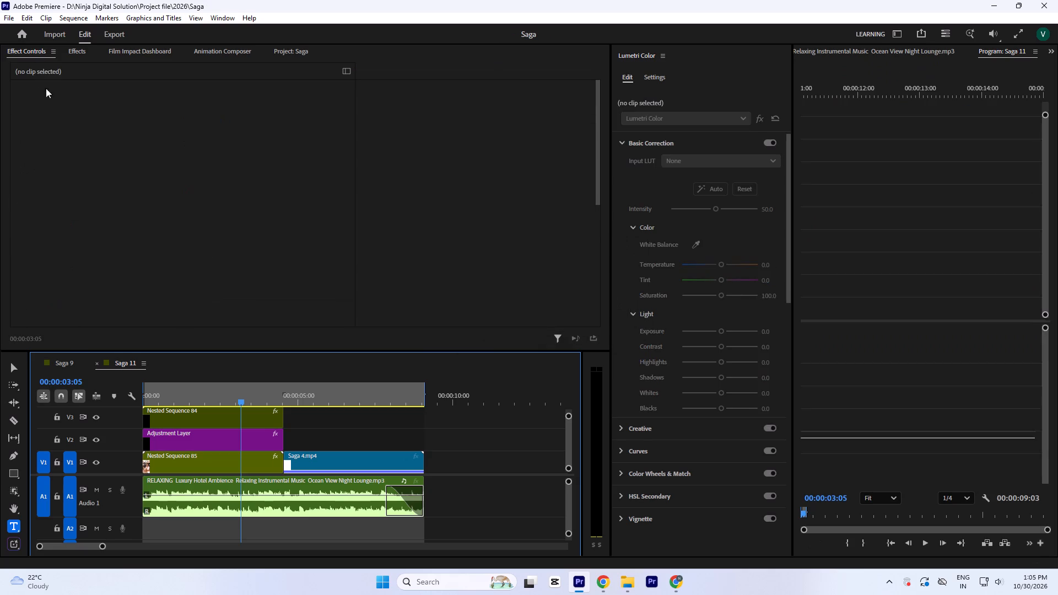
click(675, 304)
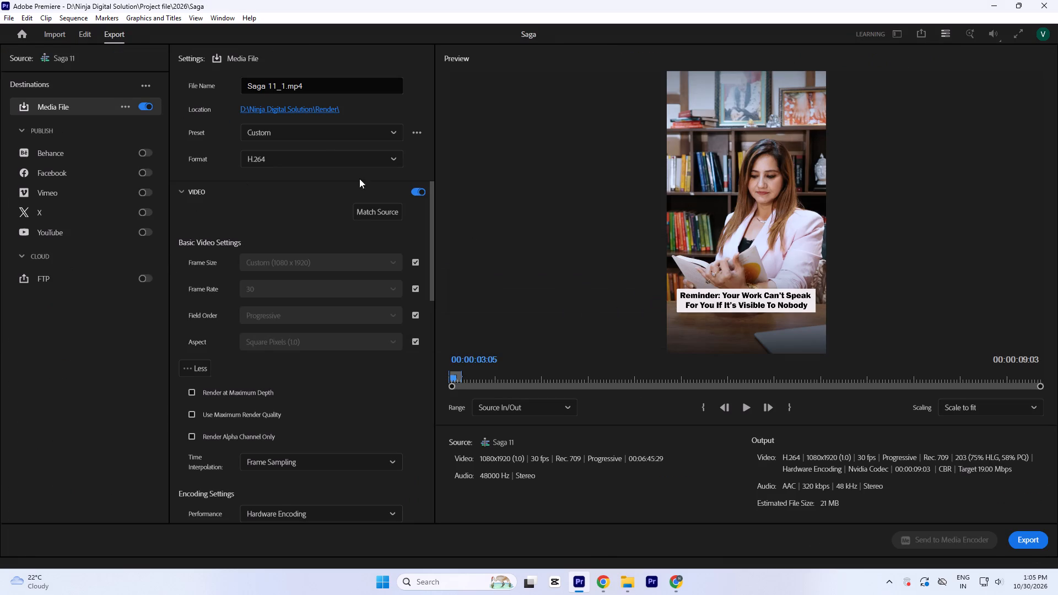
click(272, 106)
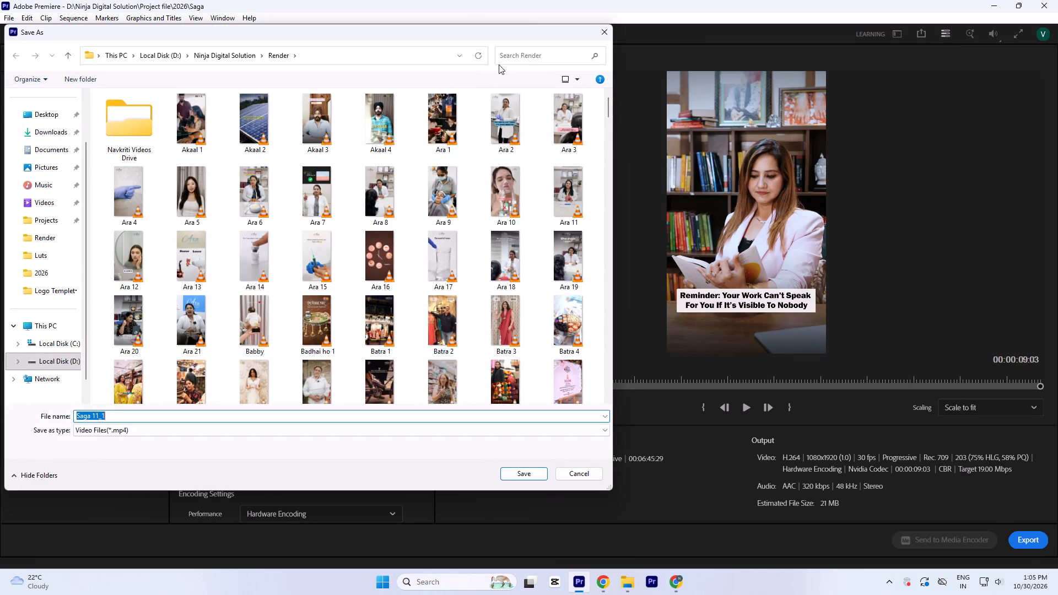
click(526, 51)
text(saga)
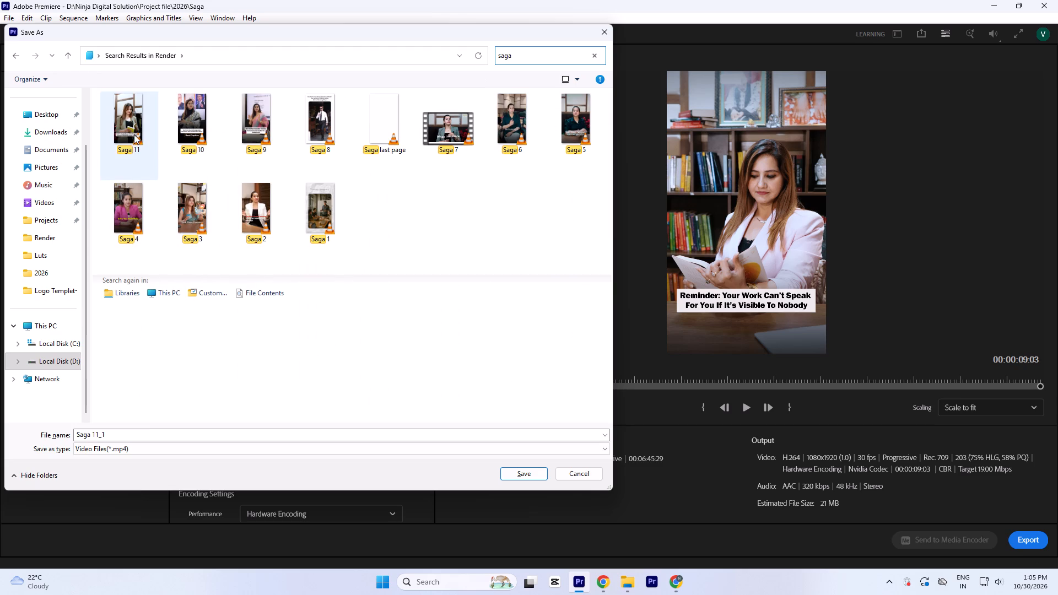
click(133, 131)
double_click(131, 430)
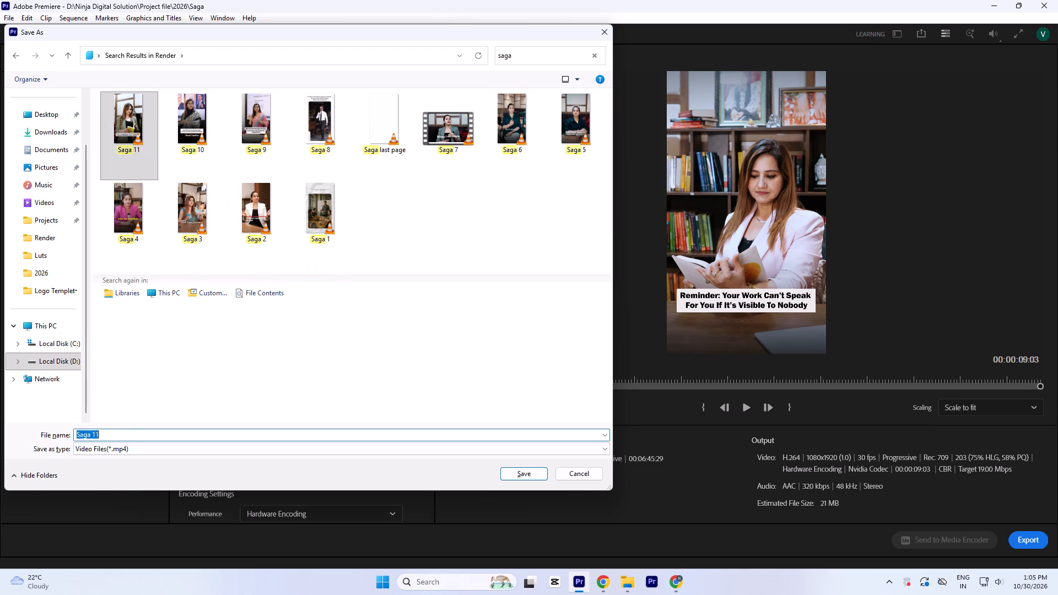
Name the output file Saga 12, clear the saga search, and set the Render folder as its save location.
key(BackSpace)
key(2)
key(Return)
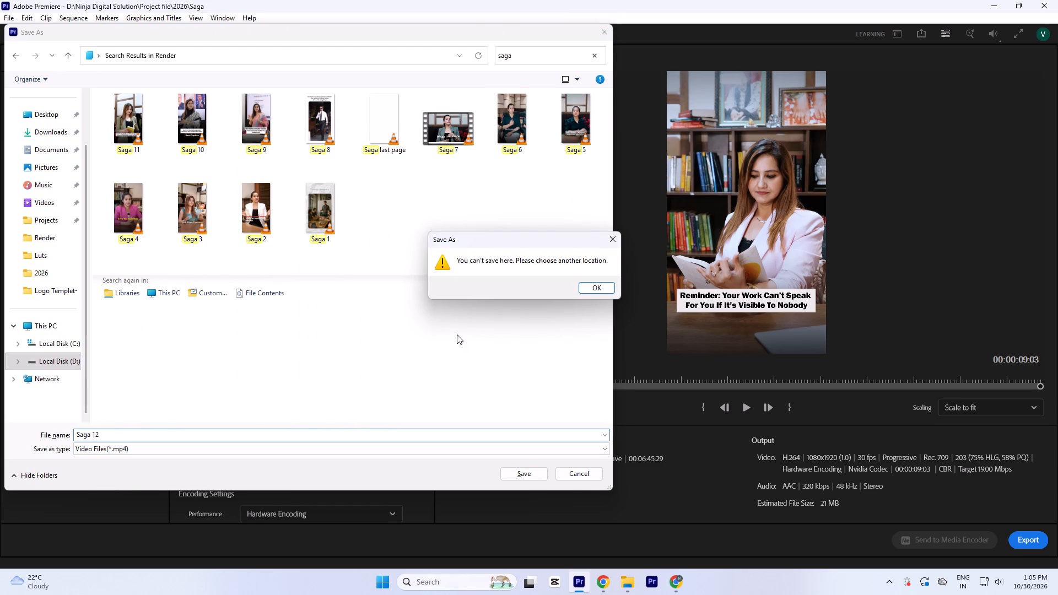
click(586, 286)
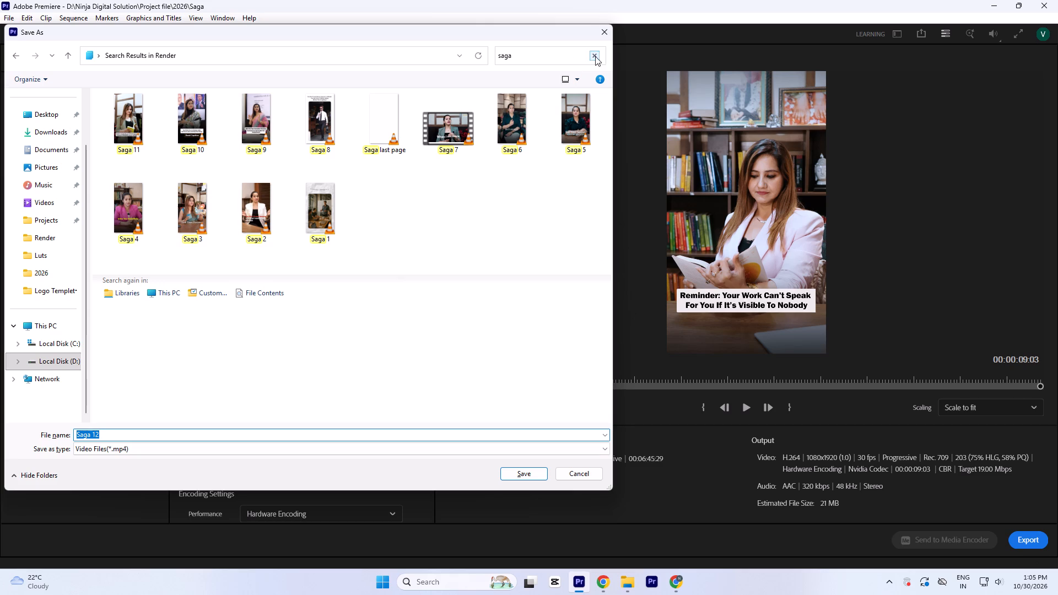
click(595, 56)
click(510, 473)
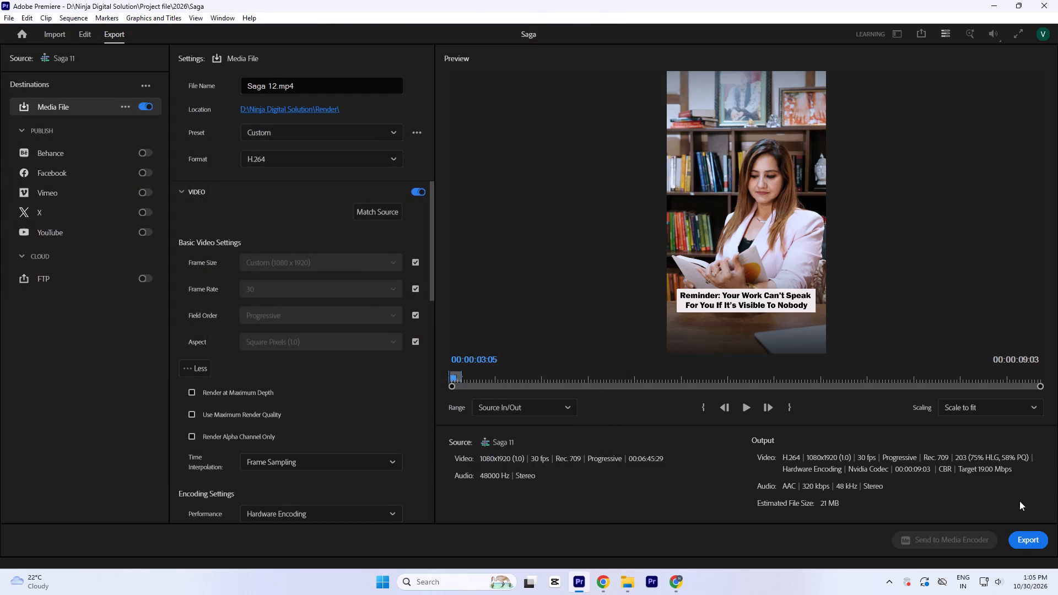
Export the Saga 11 sequence as the H.264 file Saga 12.mp4.
click(1036, 544)
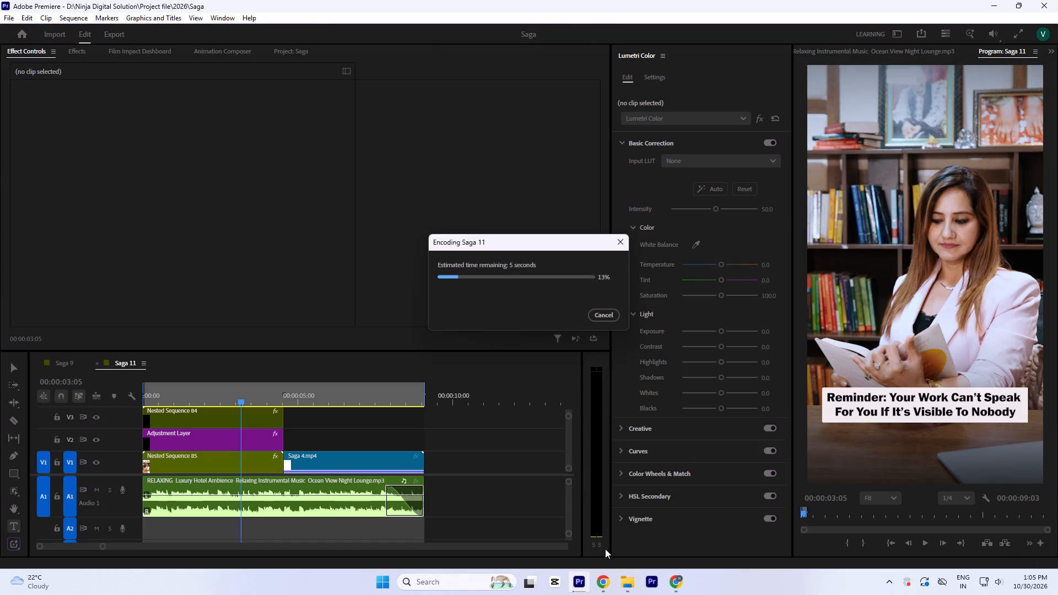
Switch to the File Explorer window showing the Downloads folder search.
click(629, 587)
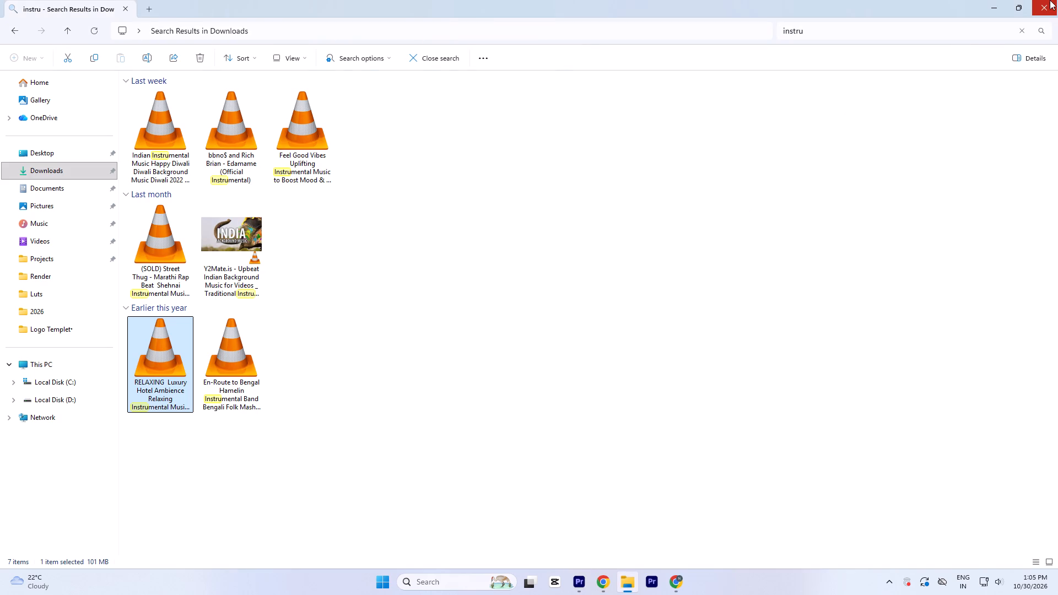
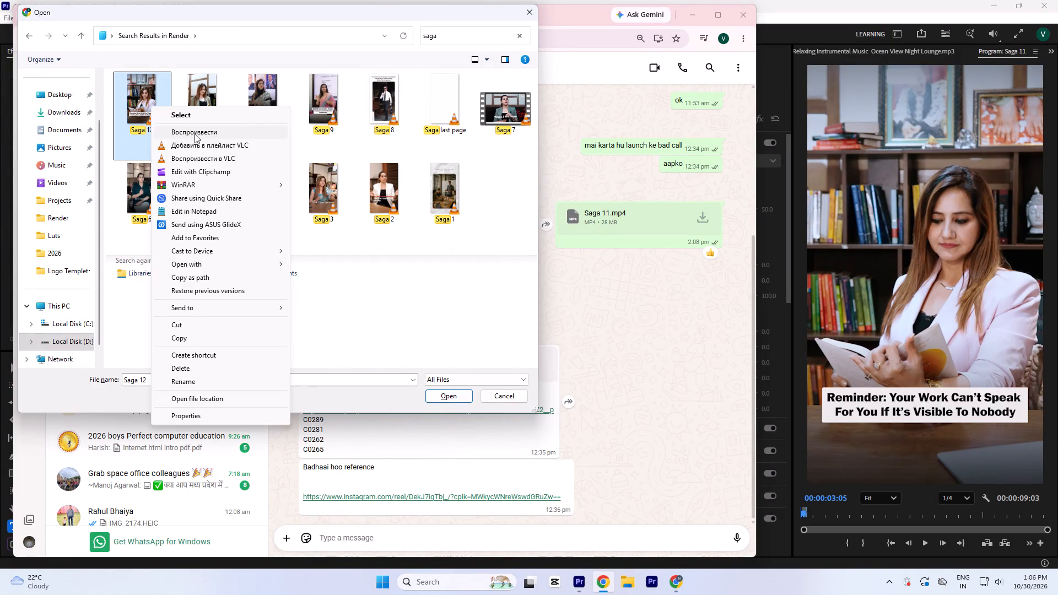
Play the exported Saga 12 video from the file search results in VLC media player to check it.
click(195, 134)
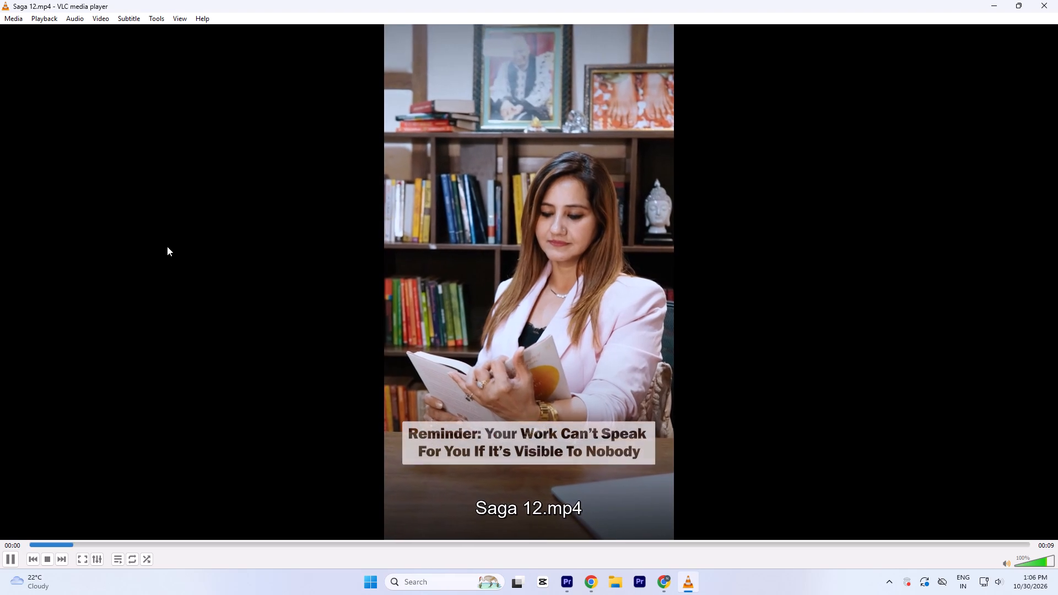